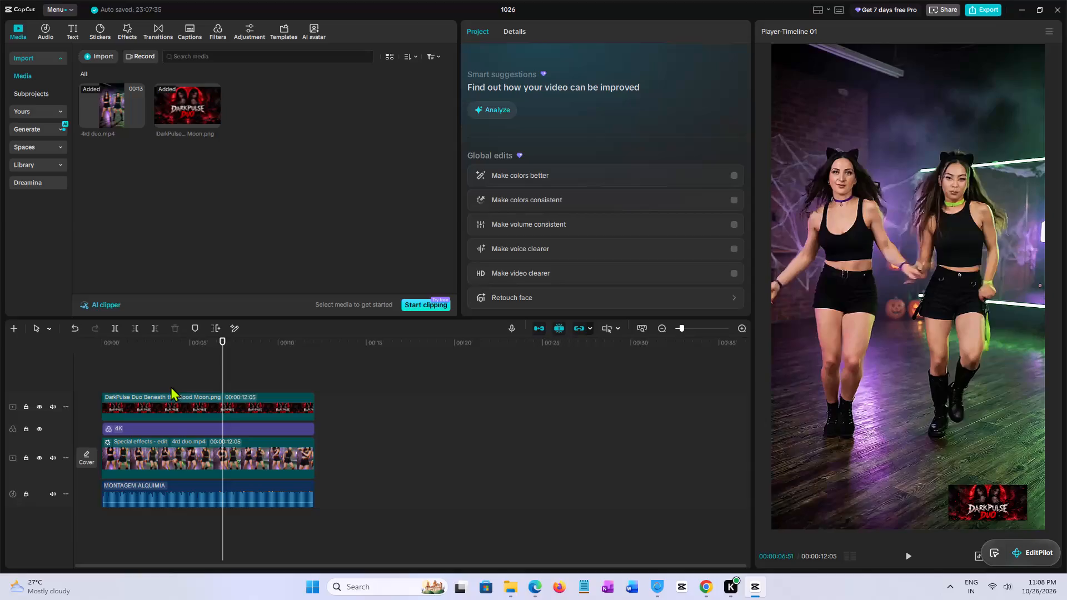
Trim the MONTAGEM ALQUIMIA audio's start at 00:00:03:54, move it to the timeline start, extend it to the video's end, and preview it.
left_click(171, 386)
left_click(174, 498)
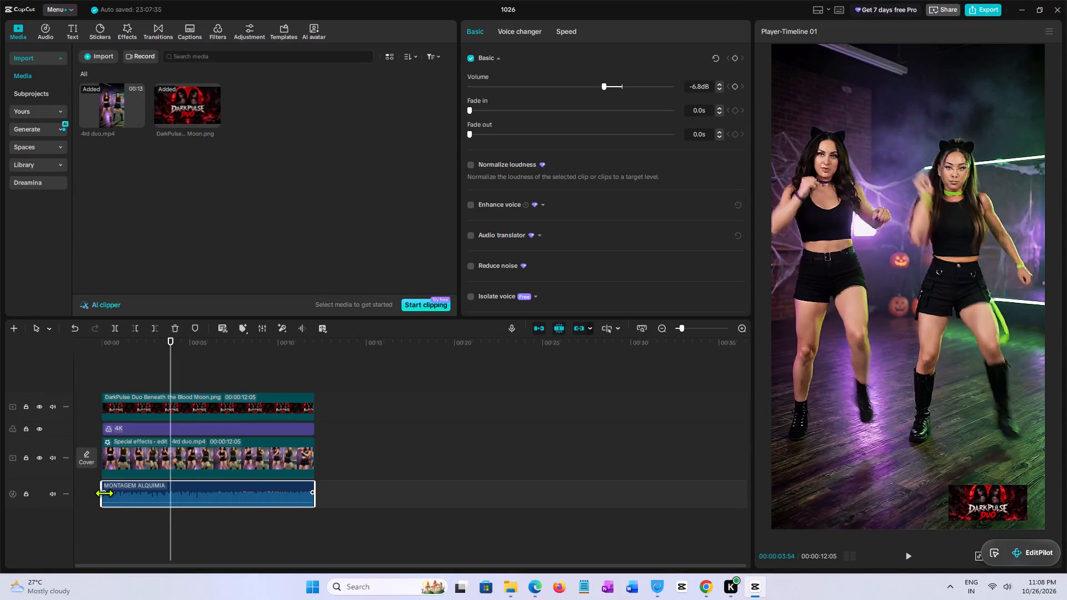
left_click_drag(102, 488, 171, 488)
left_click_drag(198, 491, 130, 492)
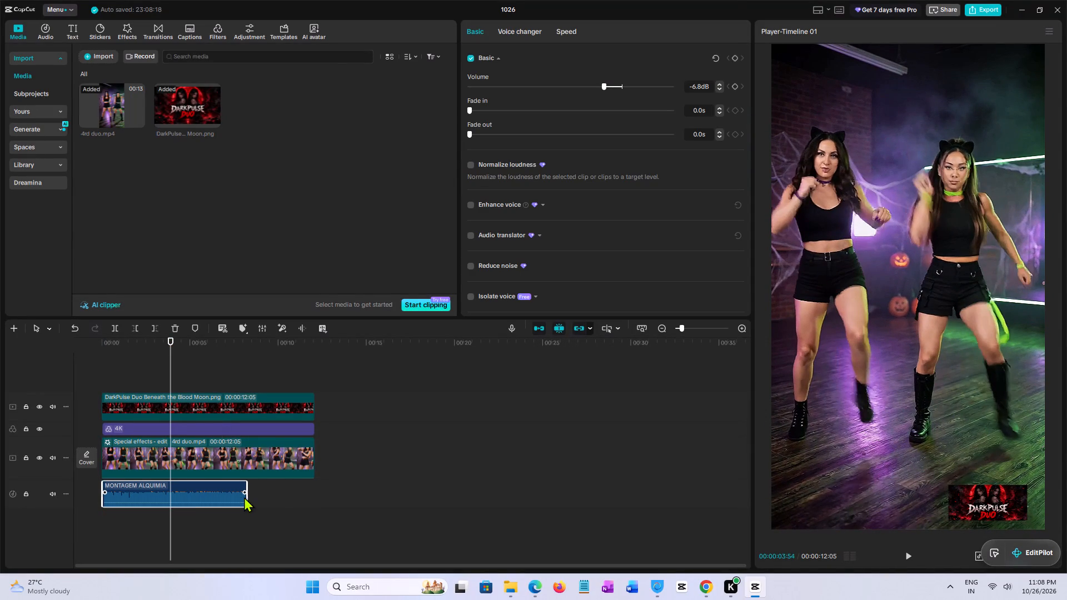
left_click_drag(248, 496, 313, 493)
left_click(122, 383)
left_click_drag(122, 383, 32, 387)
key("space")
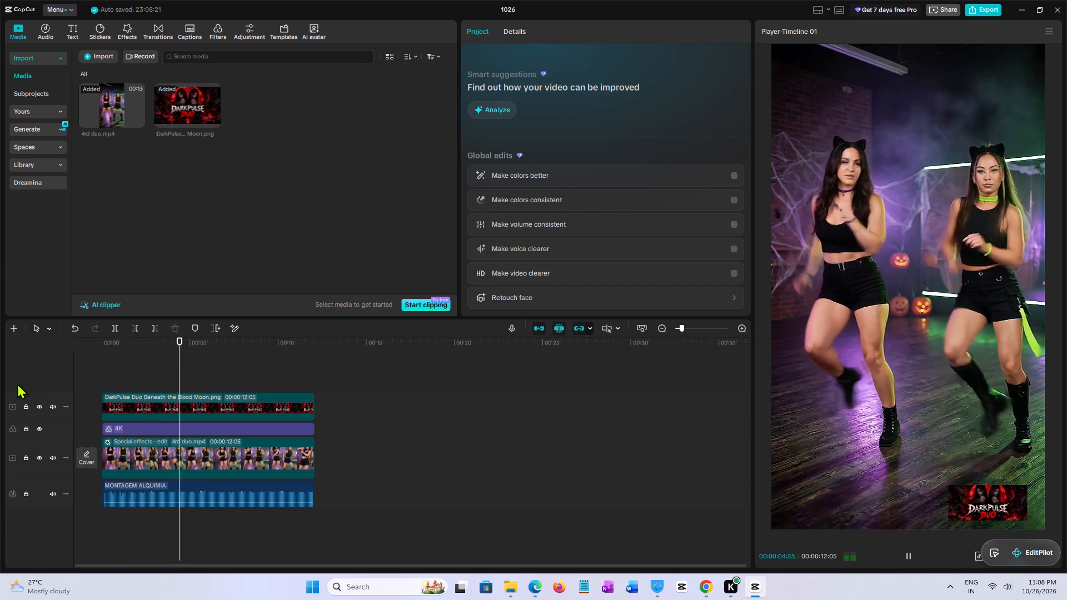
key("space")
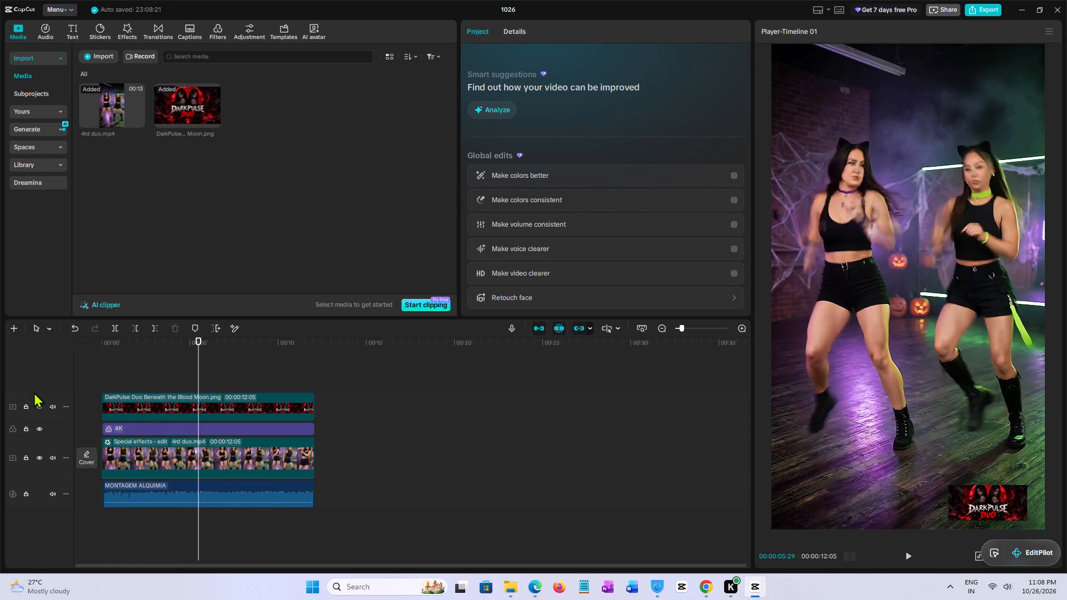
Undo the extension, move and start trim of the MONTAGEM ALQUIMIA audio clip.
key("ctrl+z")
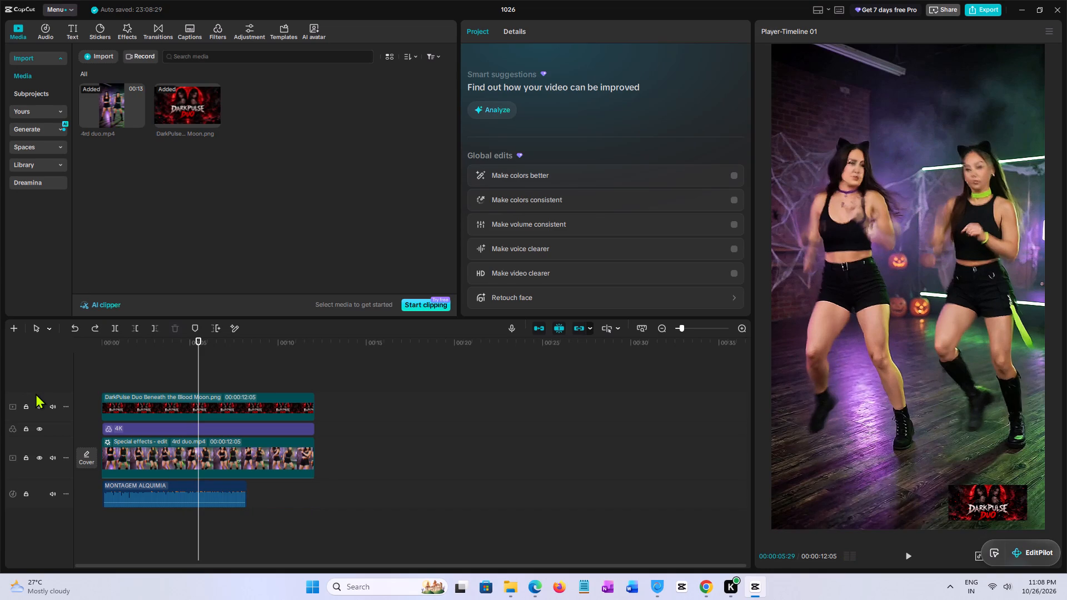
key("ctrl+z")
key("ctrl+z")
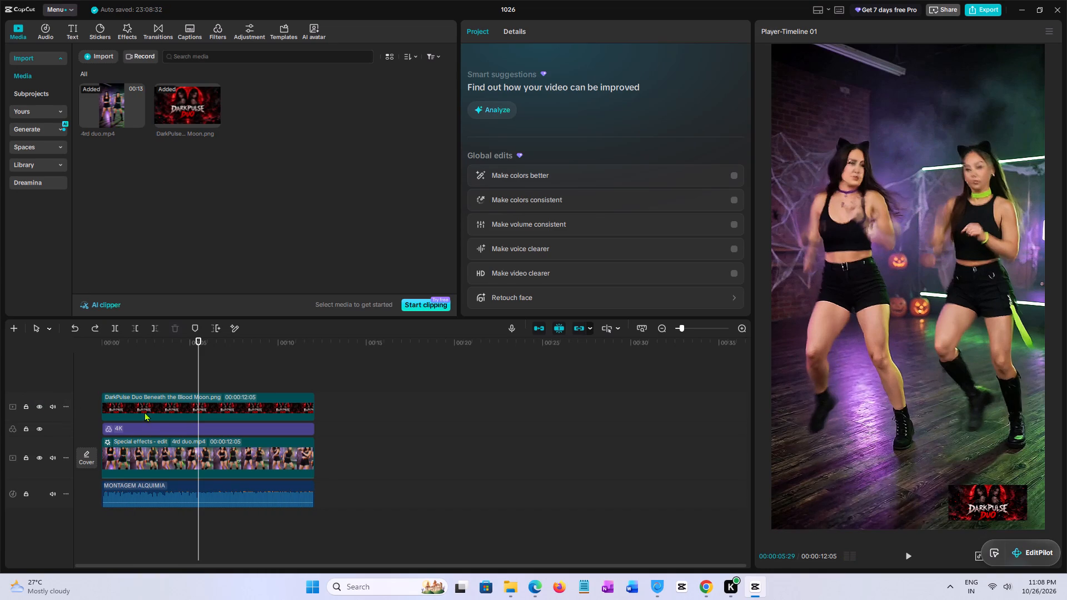
Play the whole timeline from the beginning to review the edit.
left_click(132, 373)
left_click_drag(132, 373, 27, 394)
key("space")
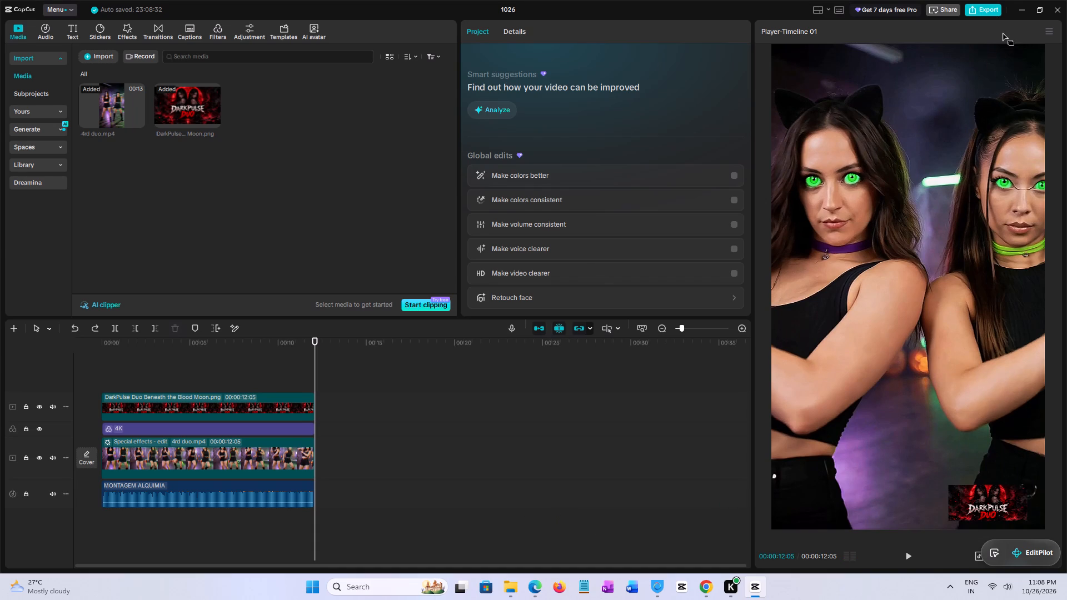
Combine all timeline clips into one compound clip and pre-process it.
key("ctrl+a")
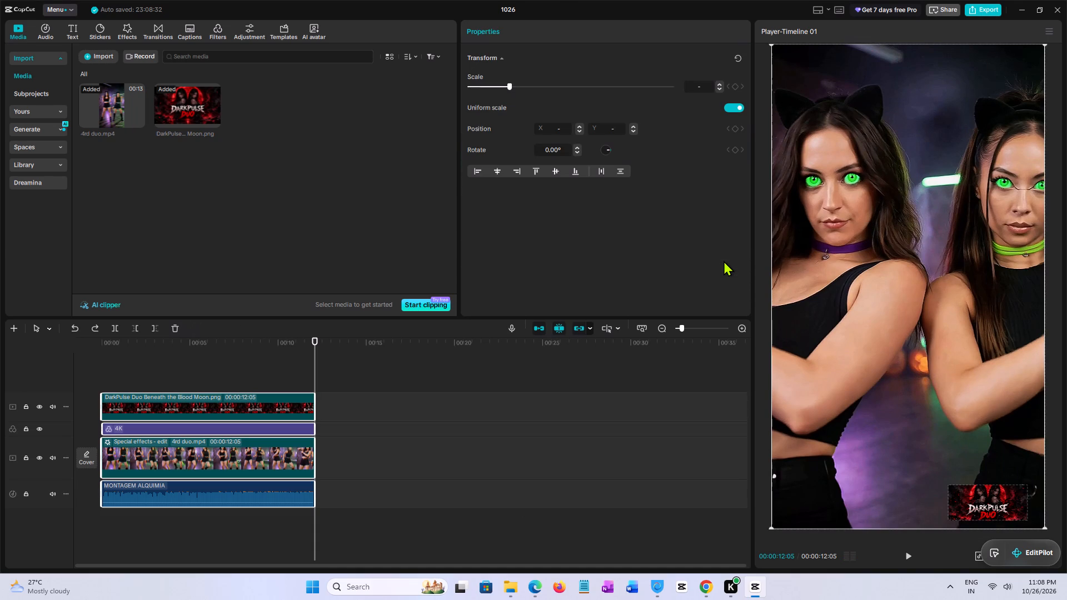
key("alt+g")
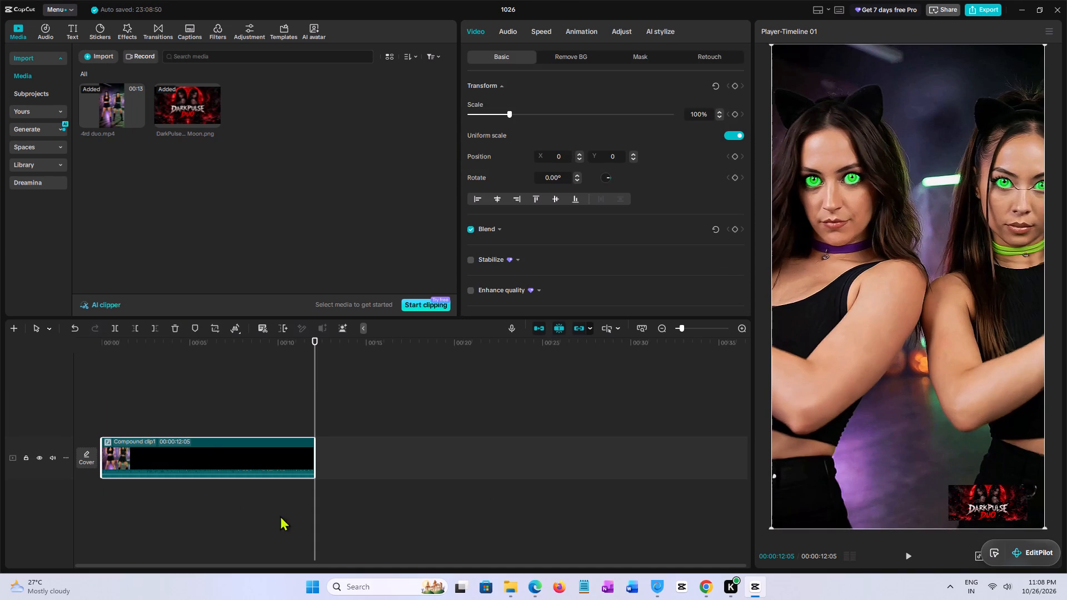
right_click(183, 449)
left_click(223, 341)
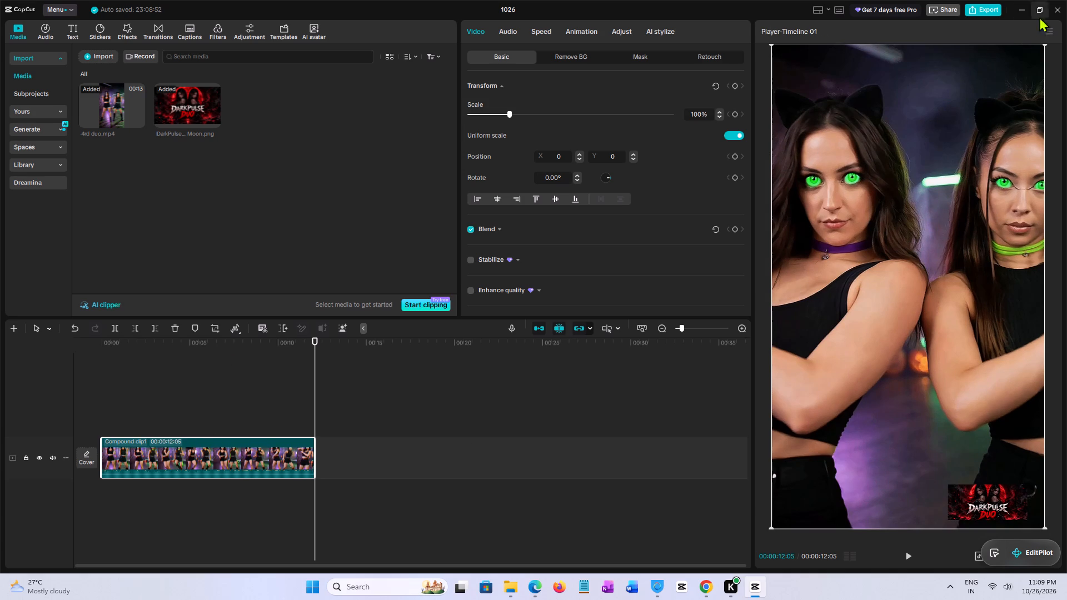
right_click(212, 454)
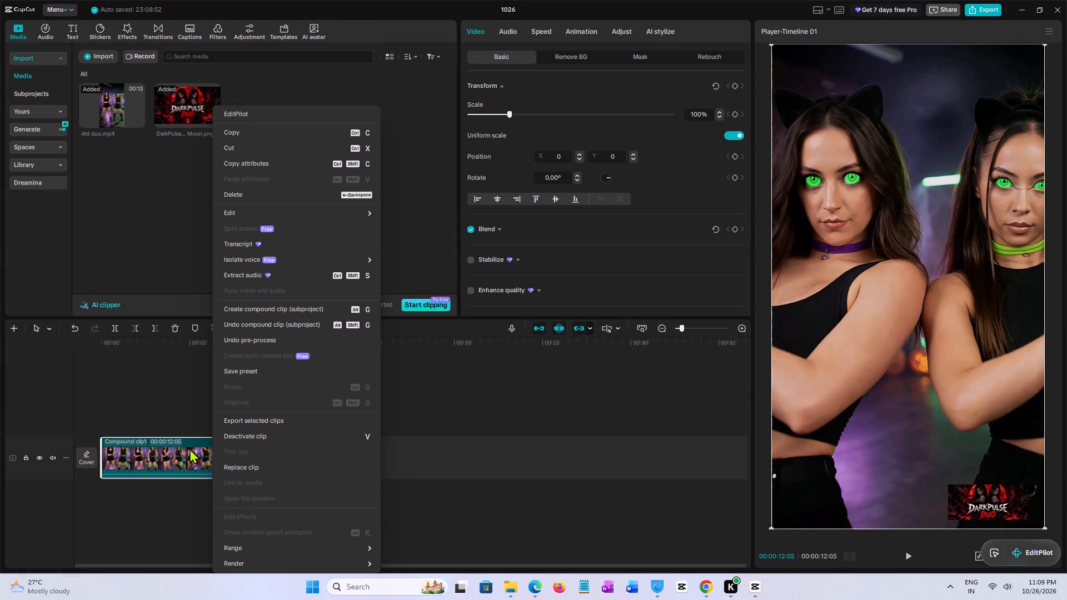
left_click(186, 448)
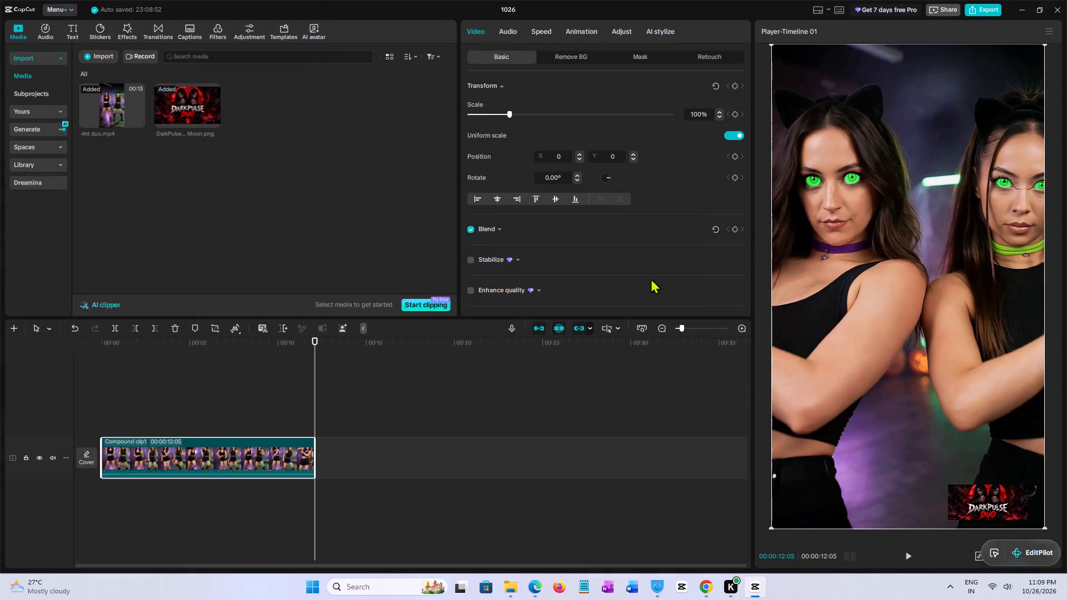
Close the project and CapCut, relaunch CapCut, reopen project 1026 and briefly preview it.
left_click(1059, 8)
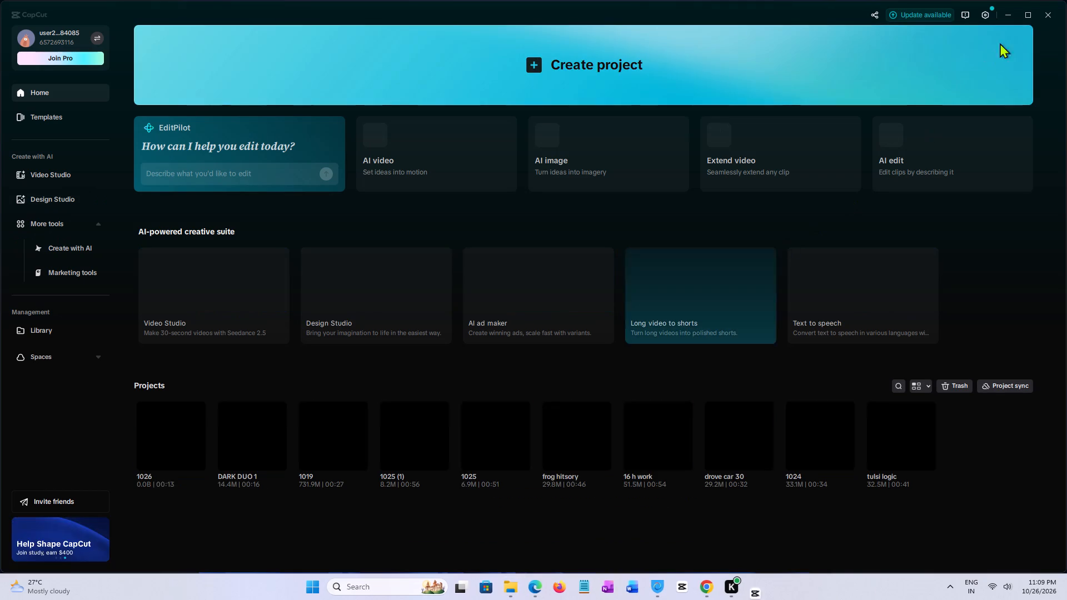
left_click(1051, 11)
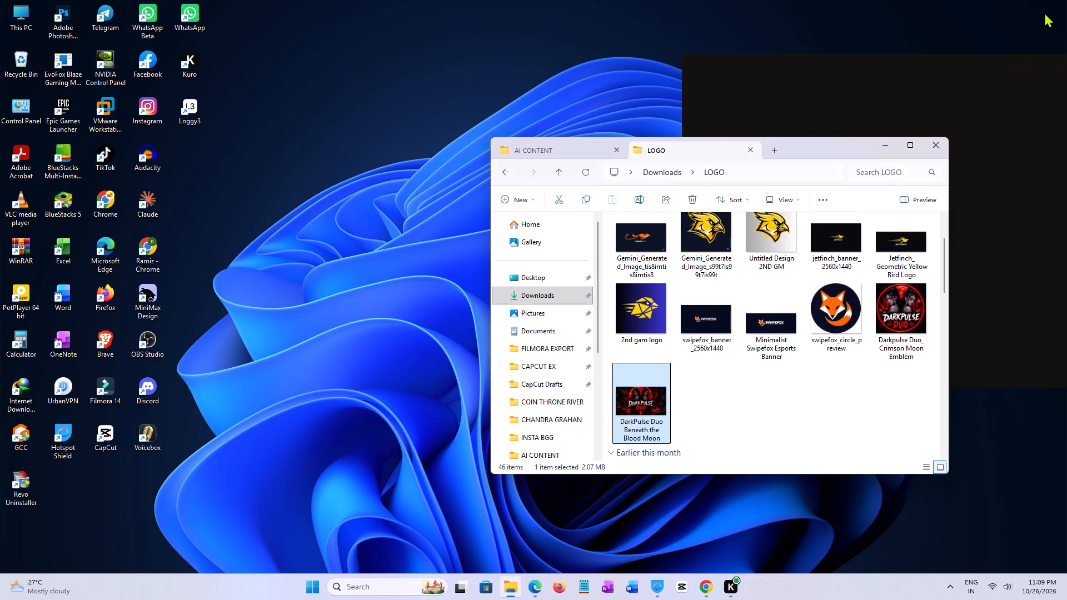
left_click(692, 585)
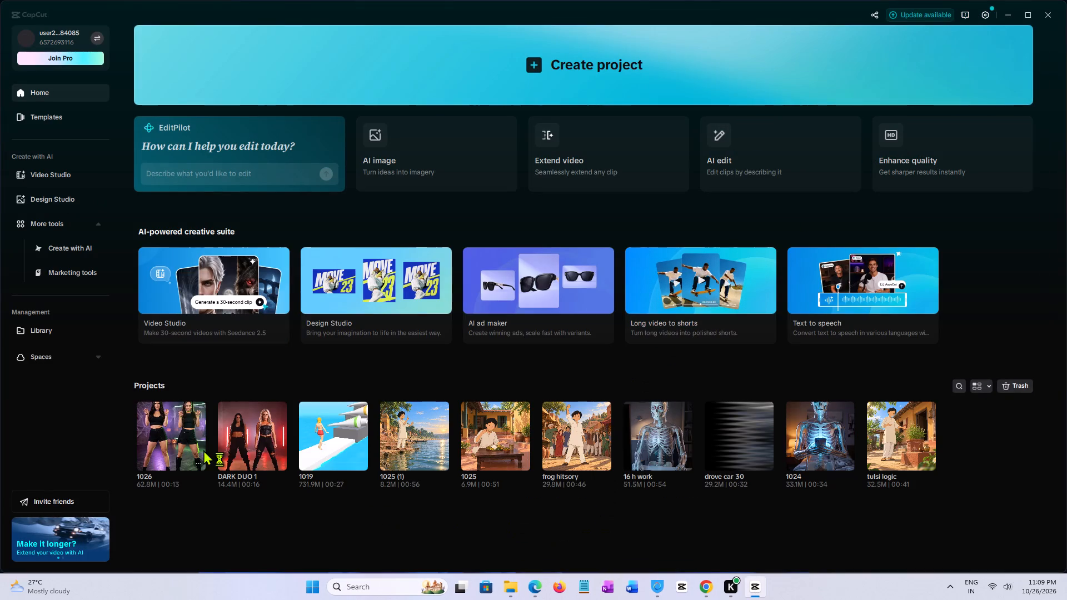
left_click(182, 426)
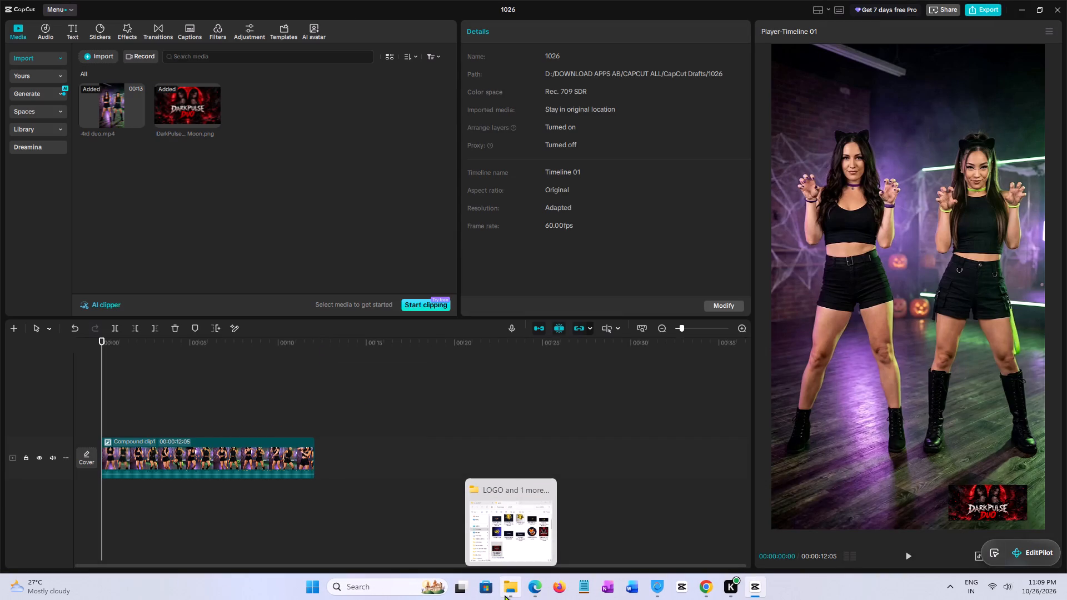
key("space")
key("space")
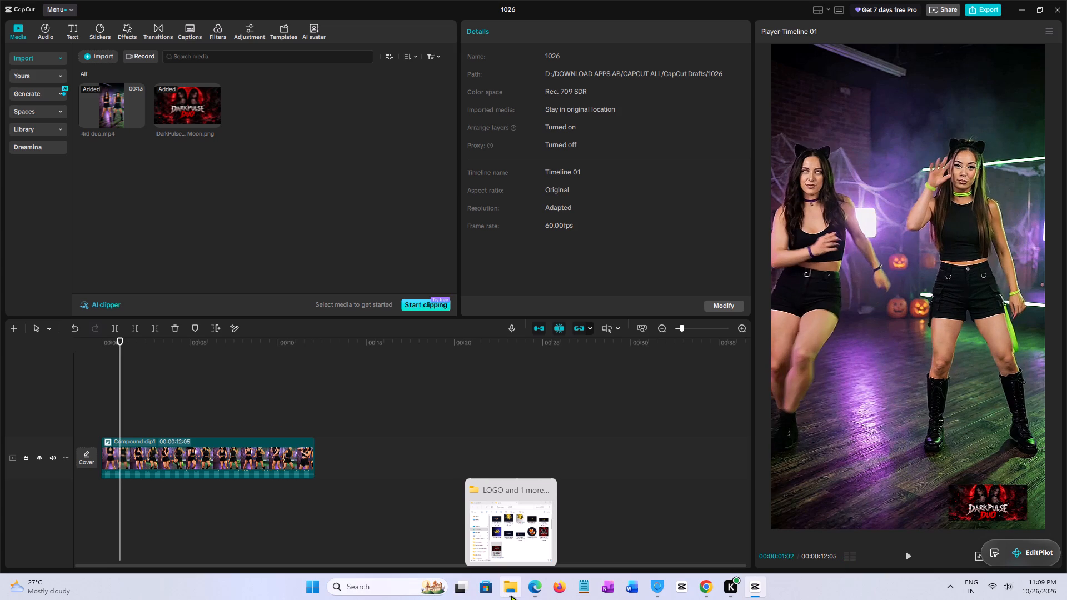
In File Explorer, find the pre-processed video in CapCut Drafts/1026/Resources/combination and import it into the project's media in CapCut.
left_click(511, 595)
left_click(672, 145)
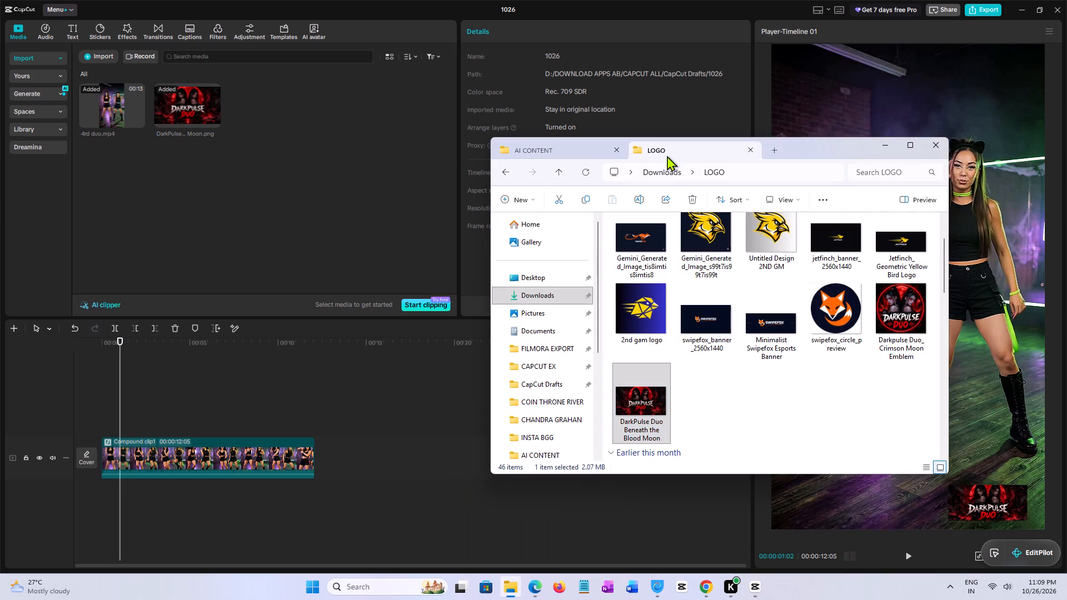
left_click(544, 384)
scroll(706, 327, "down", 1)
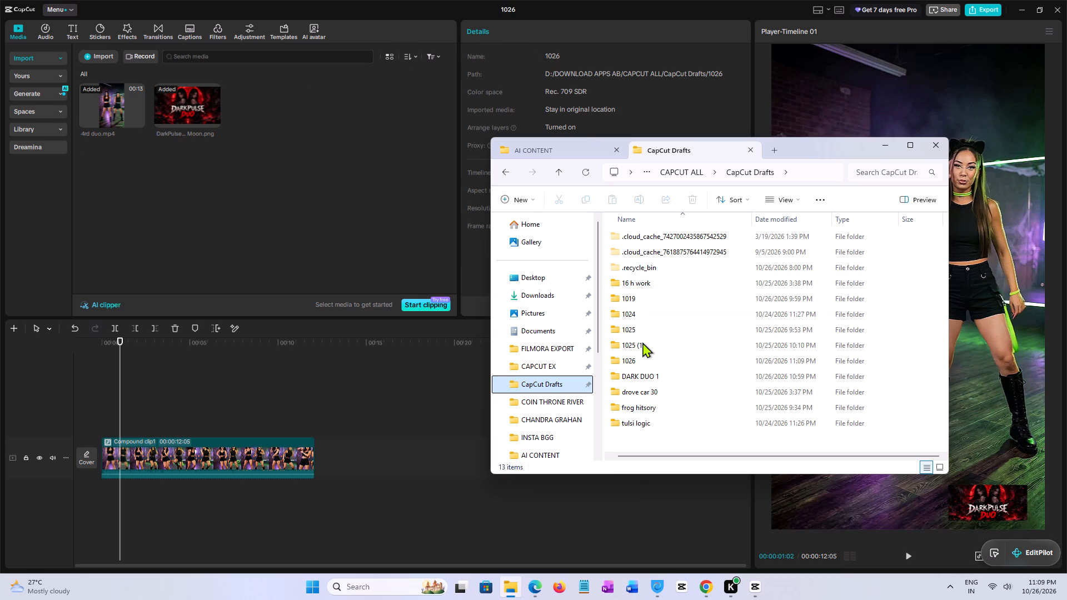
double_click(647, 358)
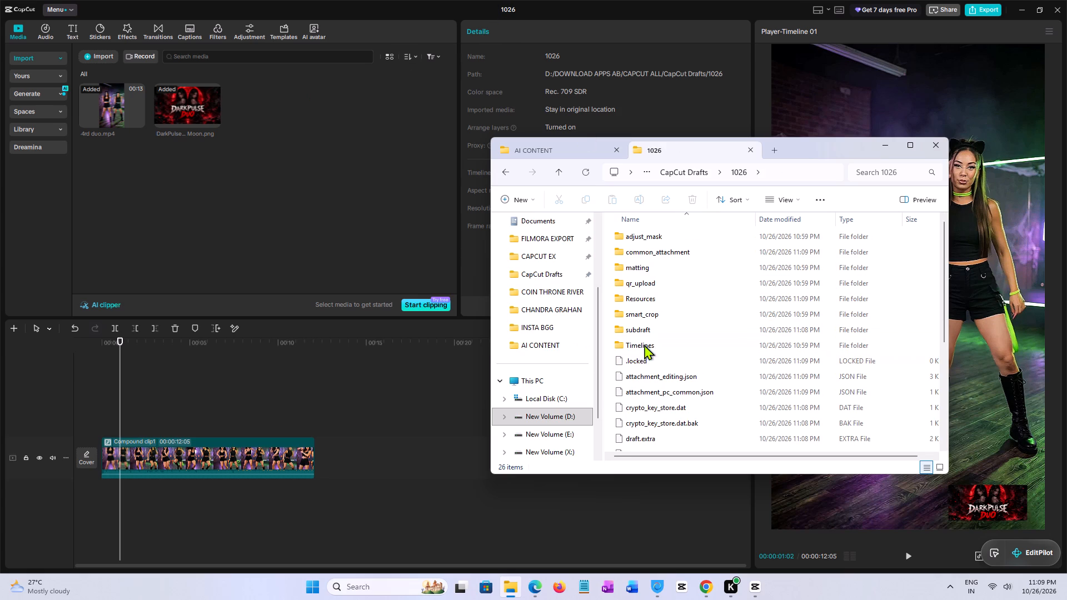
triple_click(654, 301)
double_click(650, 256)
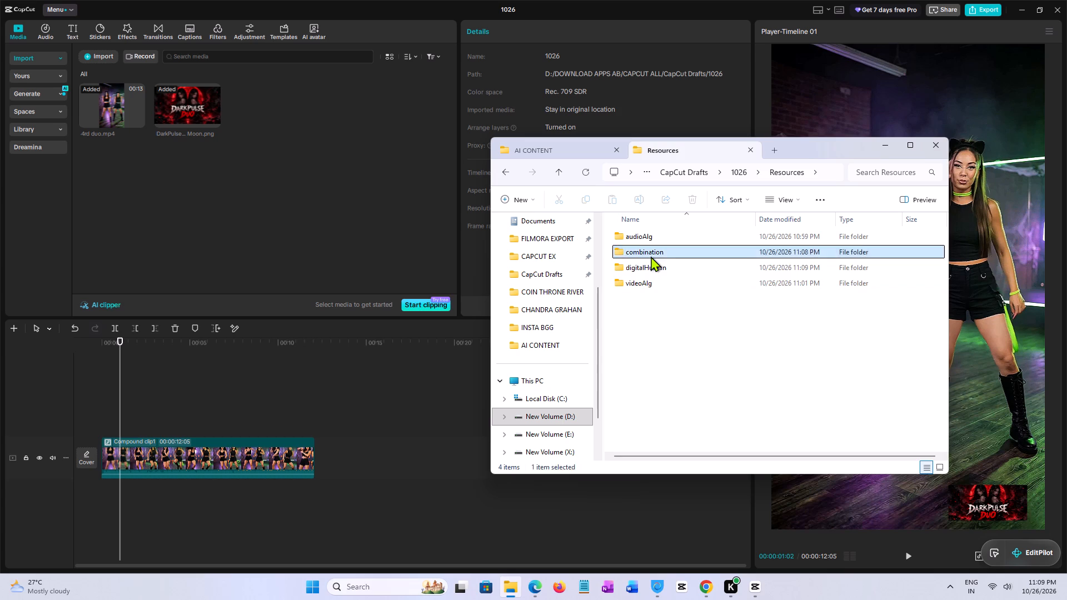
left_click_drag(647, 268, 169, 158)
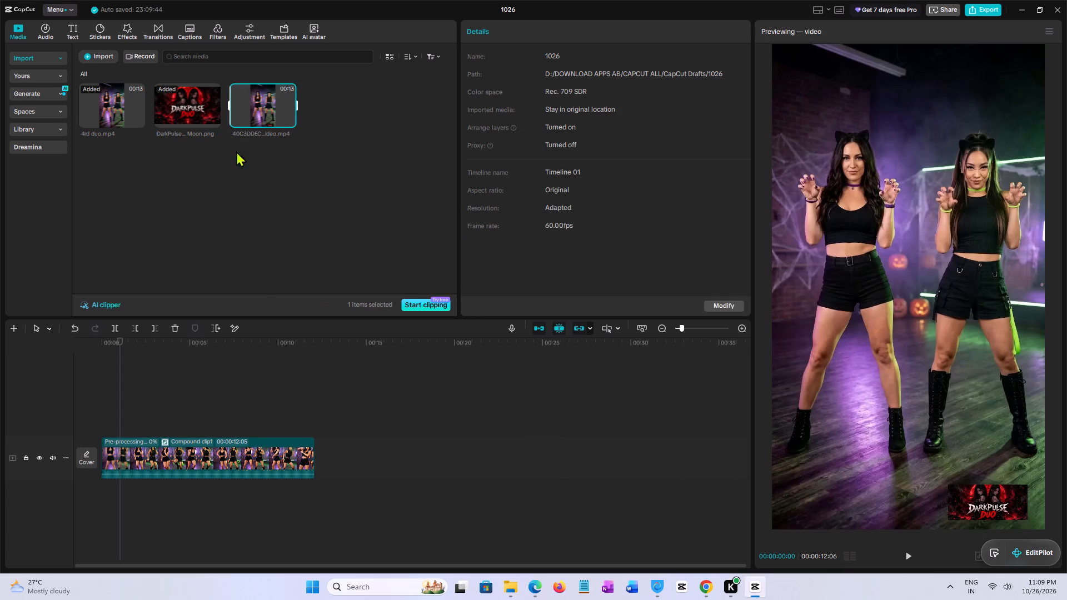
Replace the compound clip on the timeline with the imported pre-processed video, keeping the original video effect, and preview the result.
left_click_drag(256, 102, 186, 452)
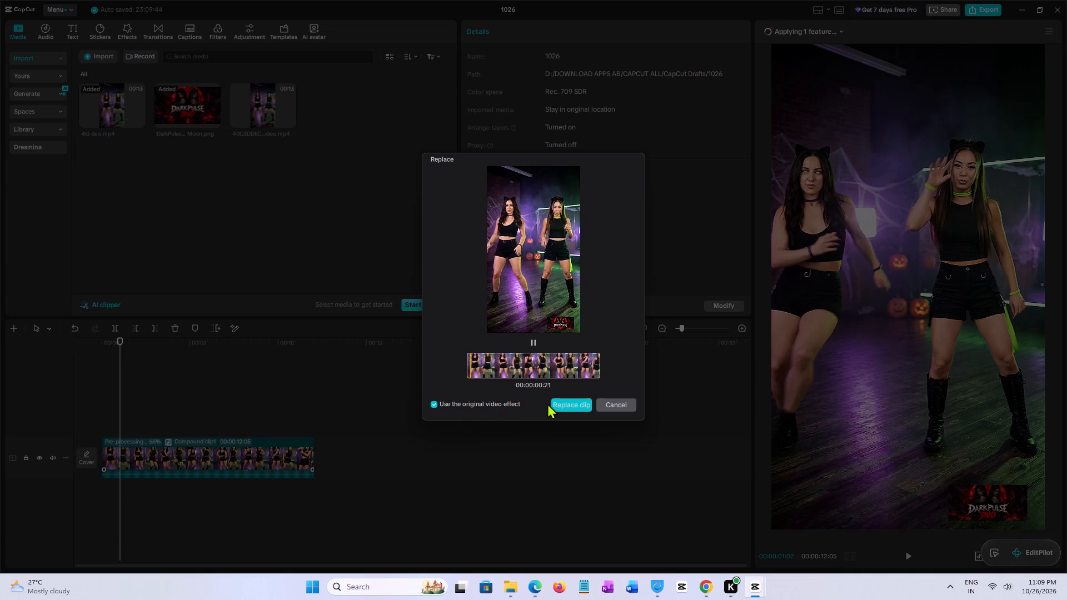
left_click(570, 403)
key("space")
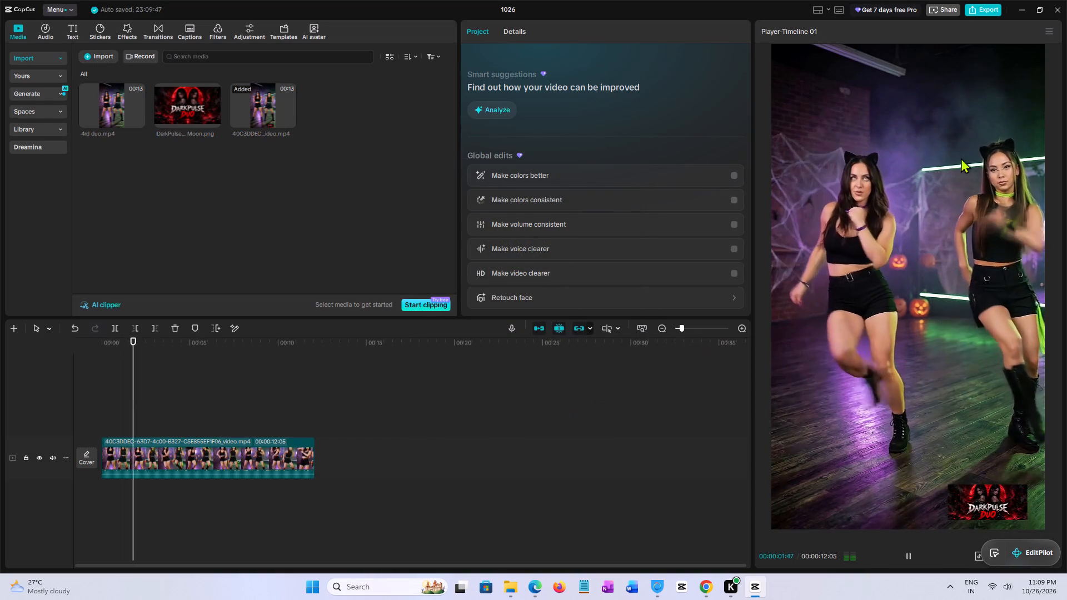
key("space")
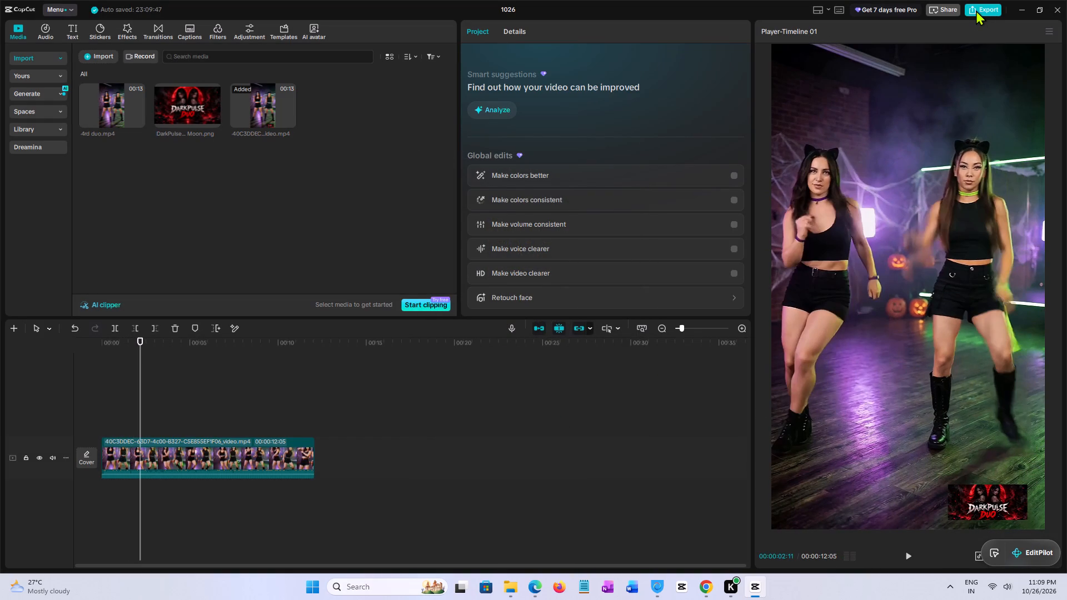
Export the project as 1026 at 2K resolution and close the export window.
left_click(976, 10)
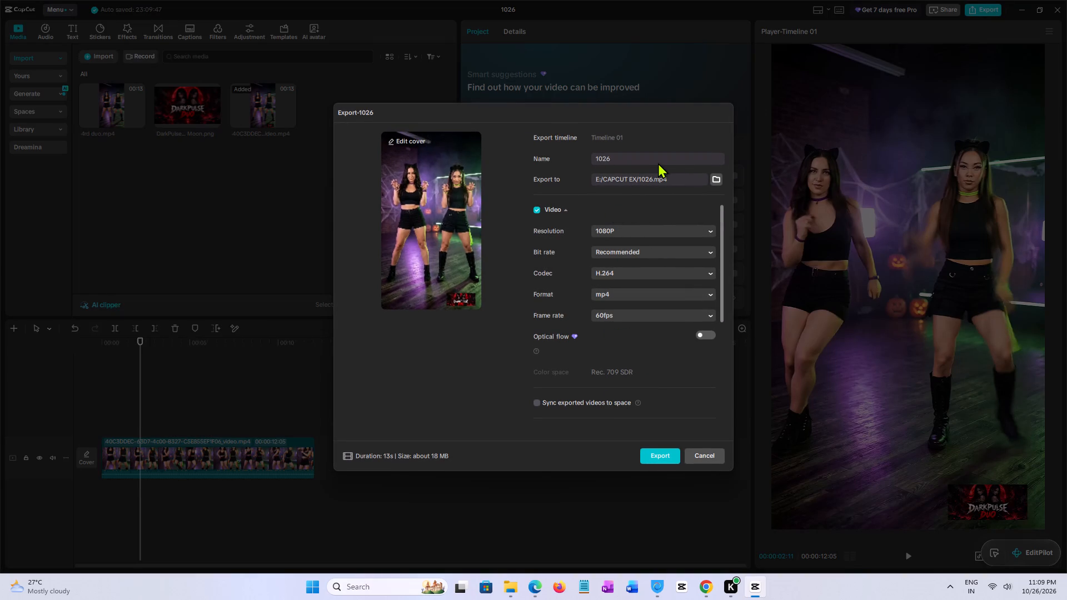
left_click(645, 233)
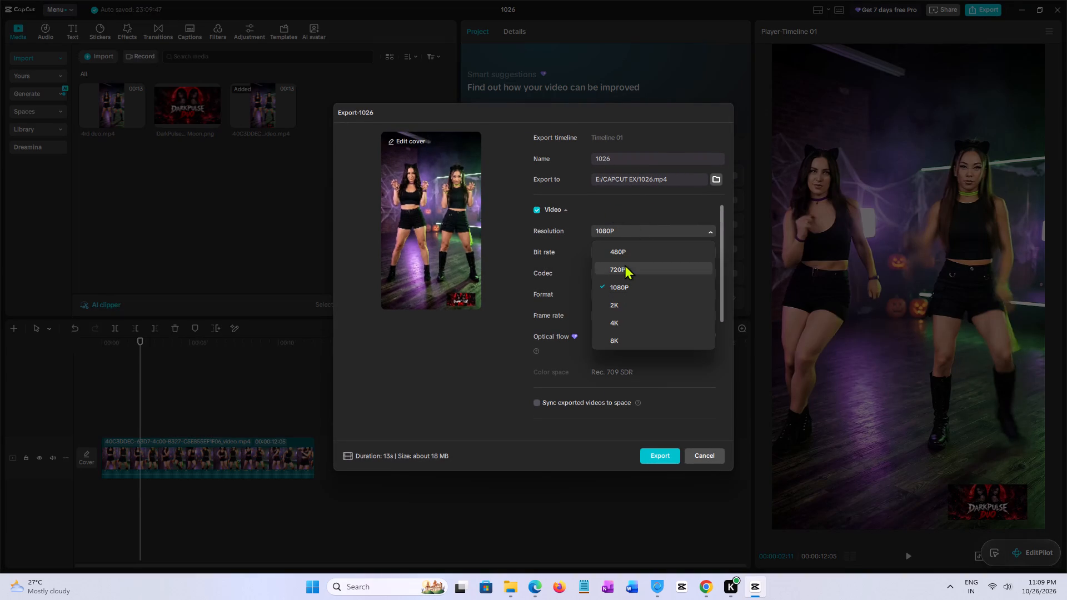
left_click(634, 300)
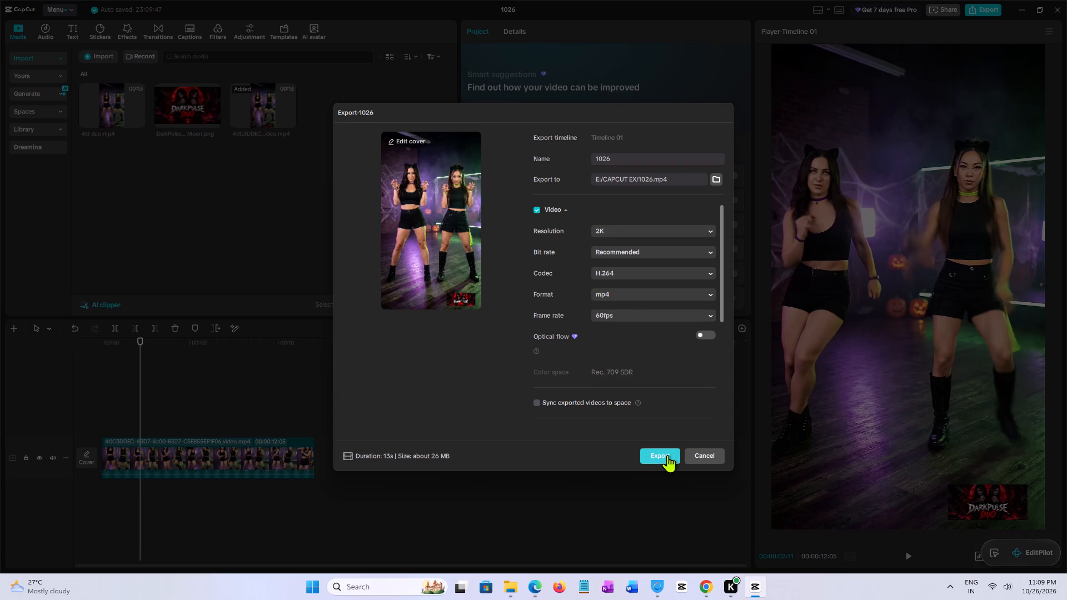
left_click(667, 456)
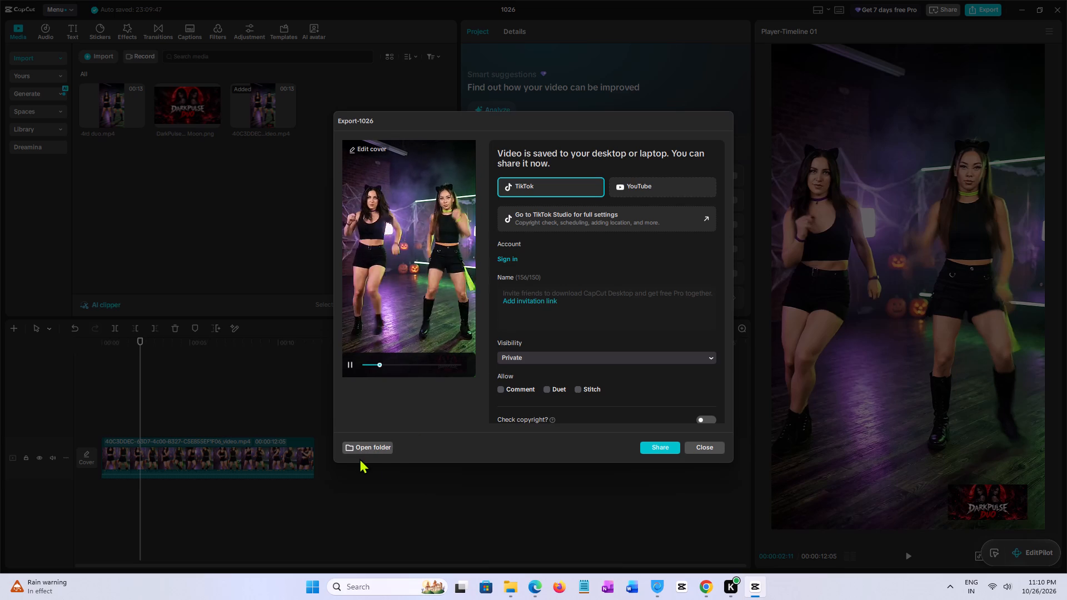
key("space")
left_click(707, 453)
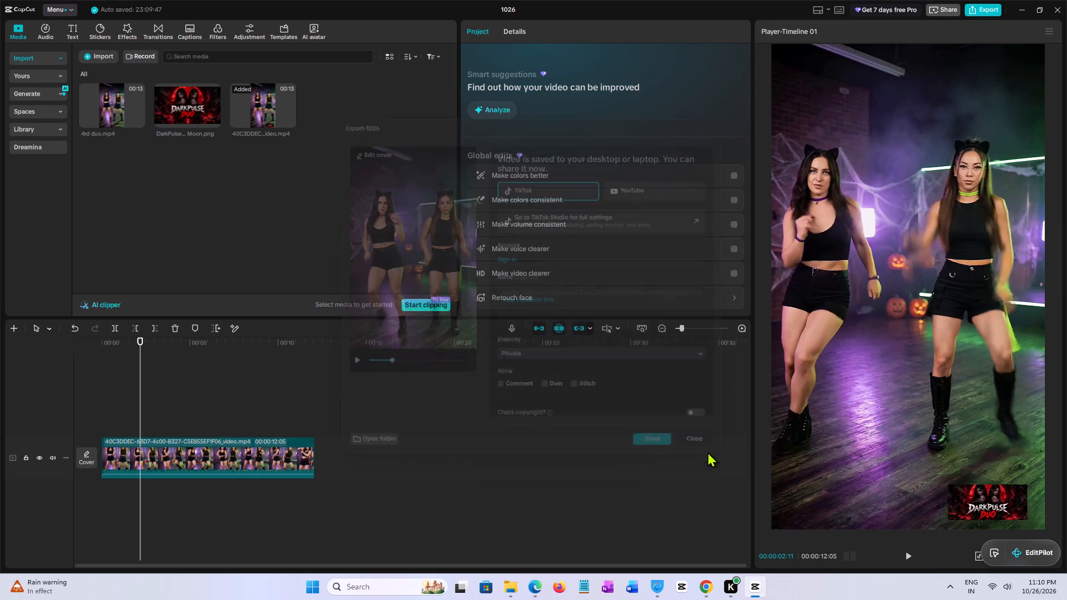
Minimize CapCut and open the source video 4rd duo.mp4 from the Downloads/AI CONTENT folder in File Explorer for viewing.
left_click(1019, 6)
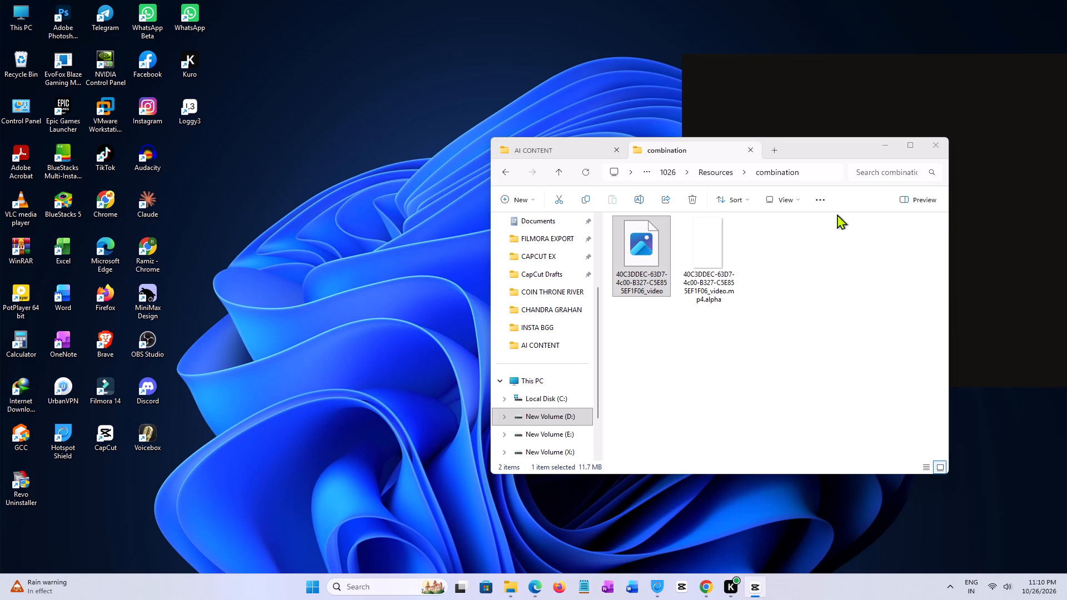
left_click(908, 143)
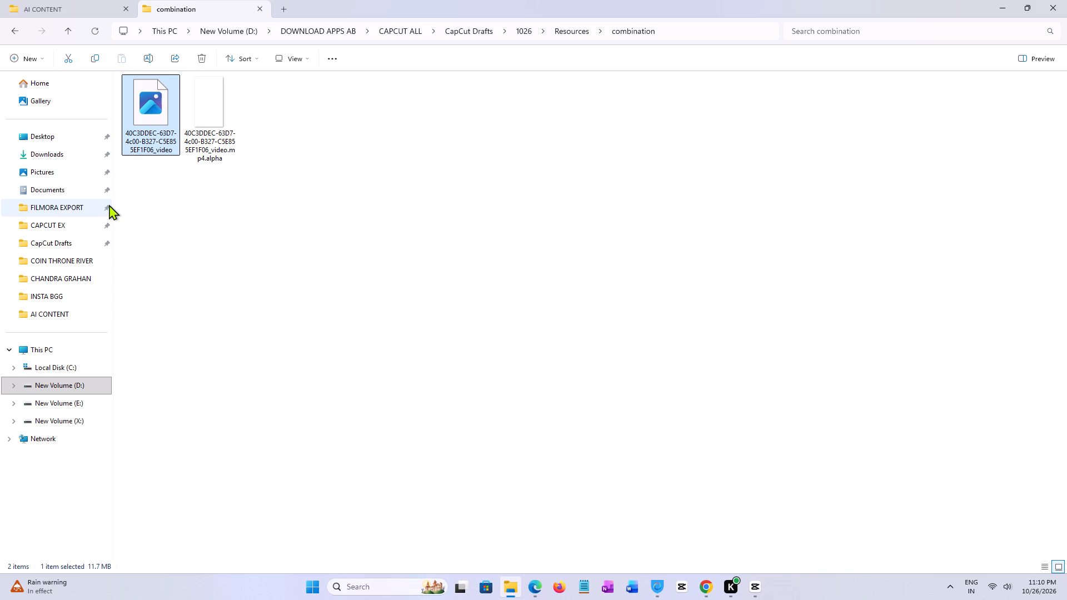
left_click(49, 164)
left_click(49, 153)
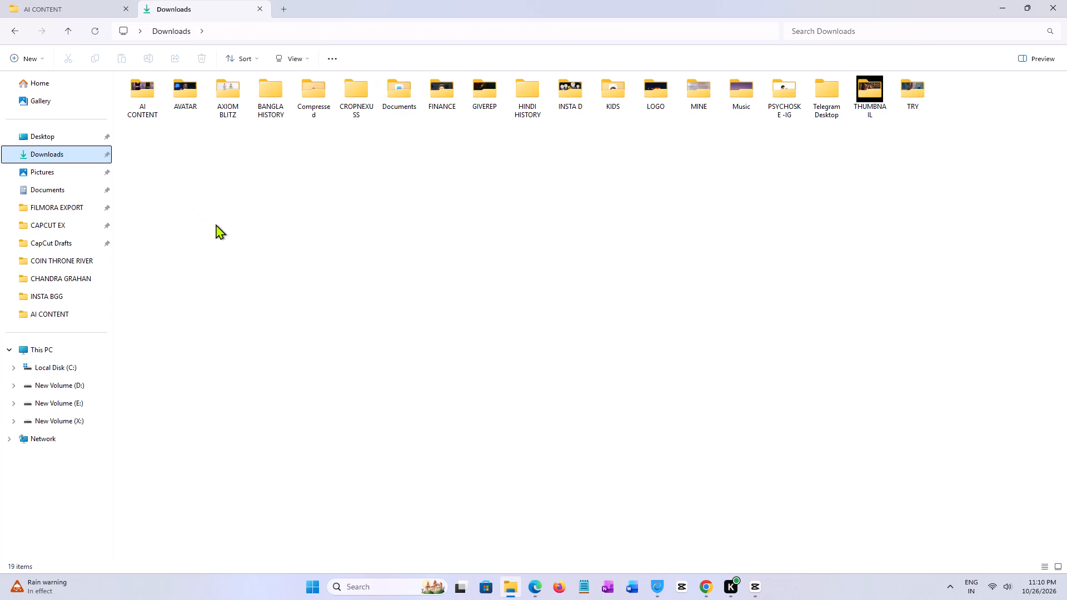
left_click(137, 93)
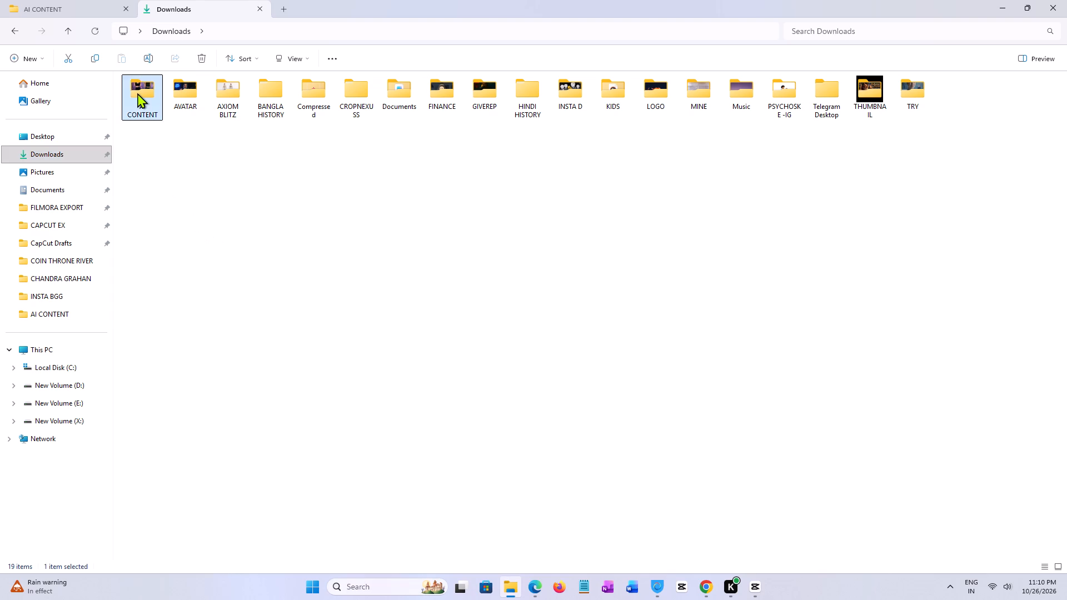
double_click(137, 93)
double_click(165, 112)
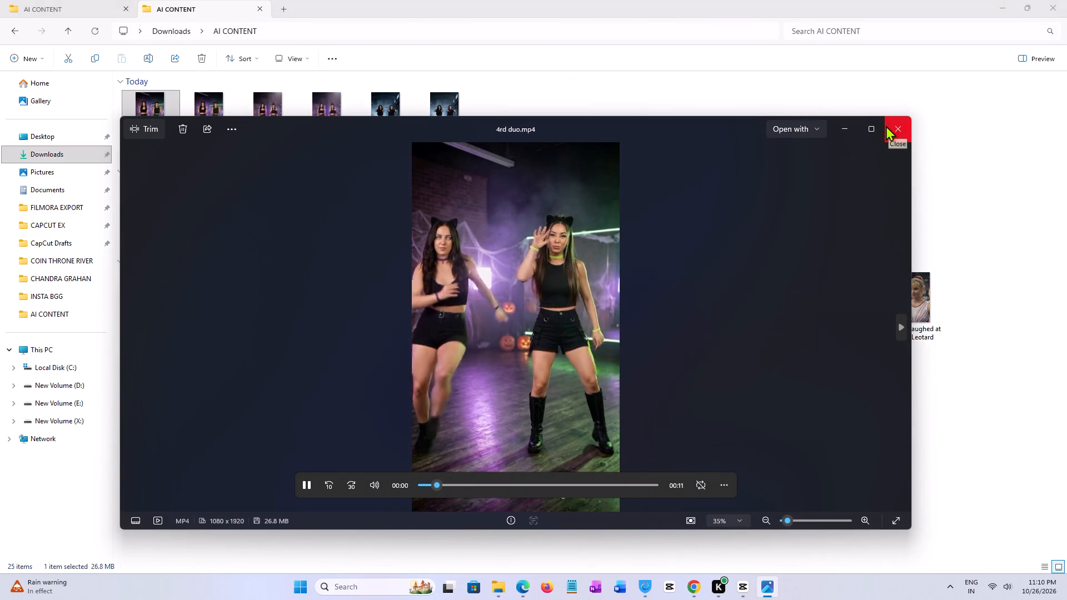
Close the 4rd duo video, and play 3RD DUO.mp4 and 2ND DUO.mp4 from the AI CONTENT folder one after the other.
left_click(894, 122)
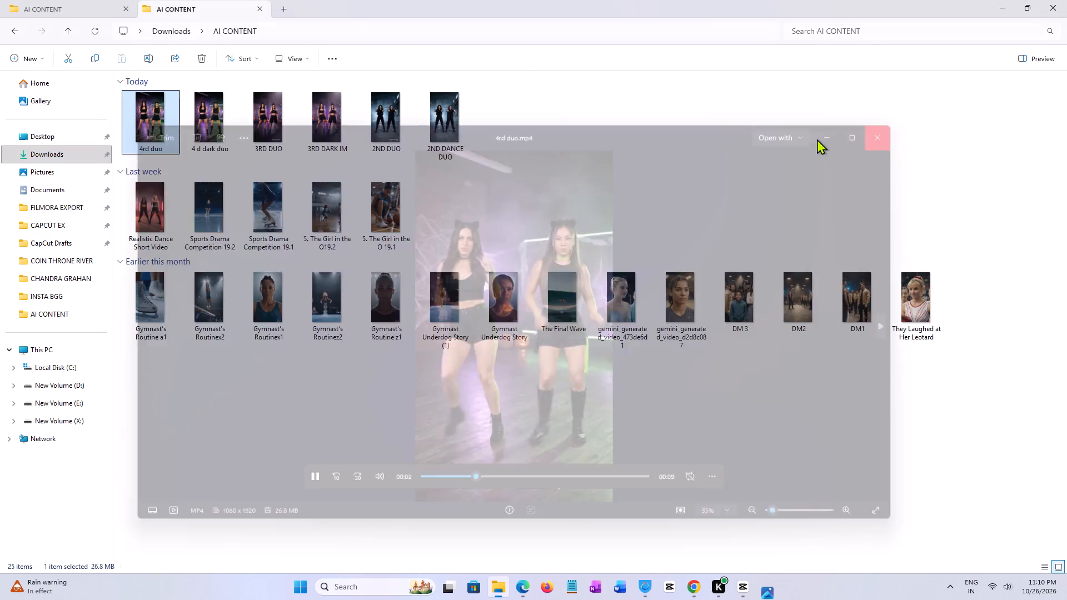
double_click(265, 121)
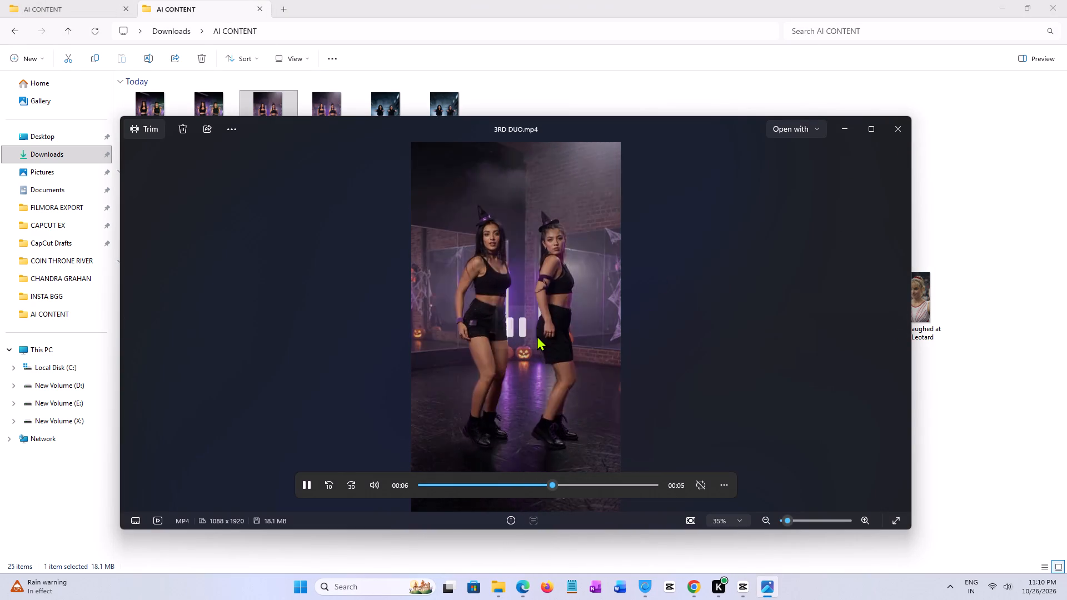
left_click(890, 131)
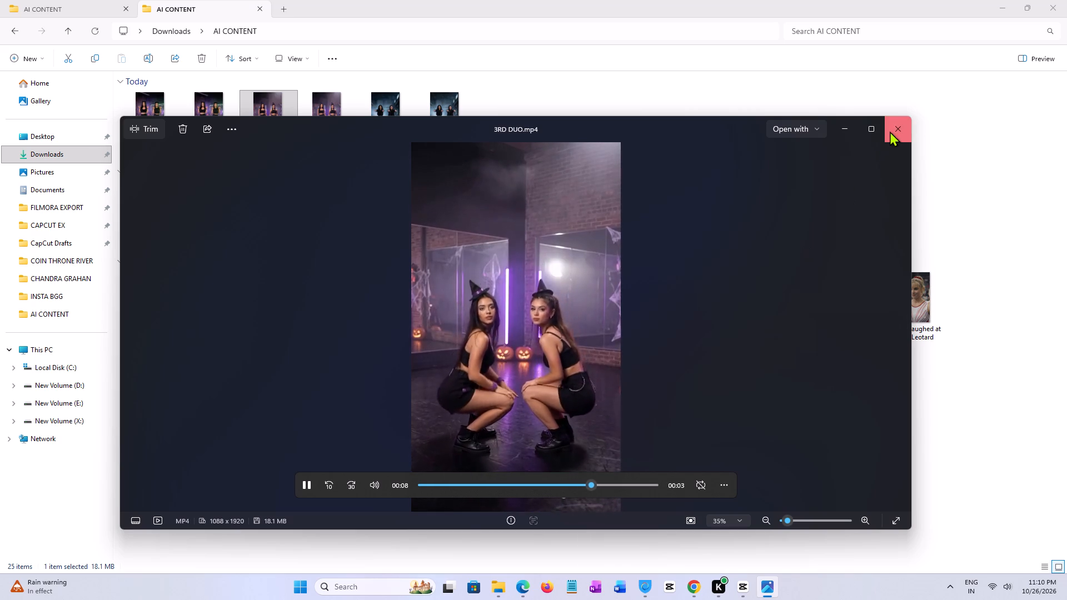
double_click(384, 112)
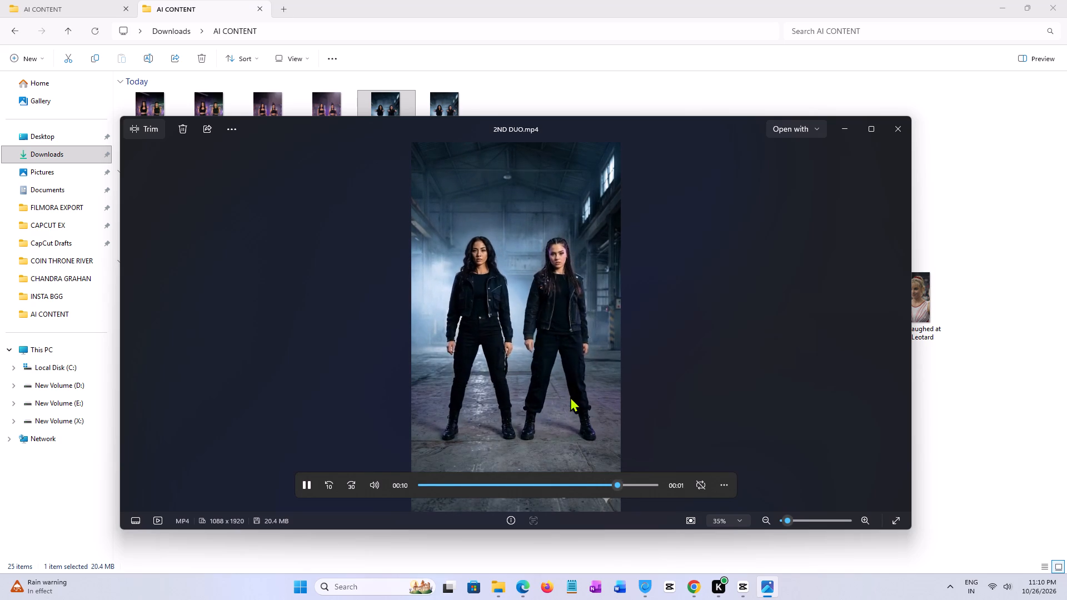
left_click(904, 136)
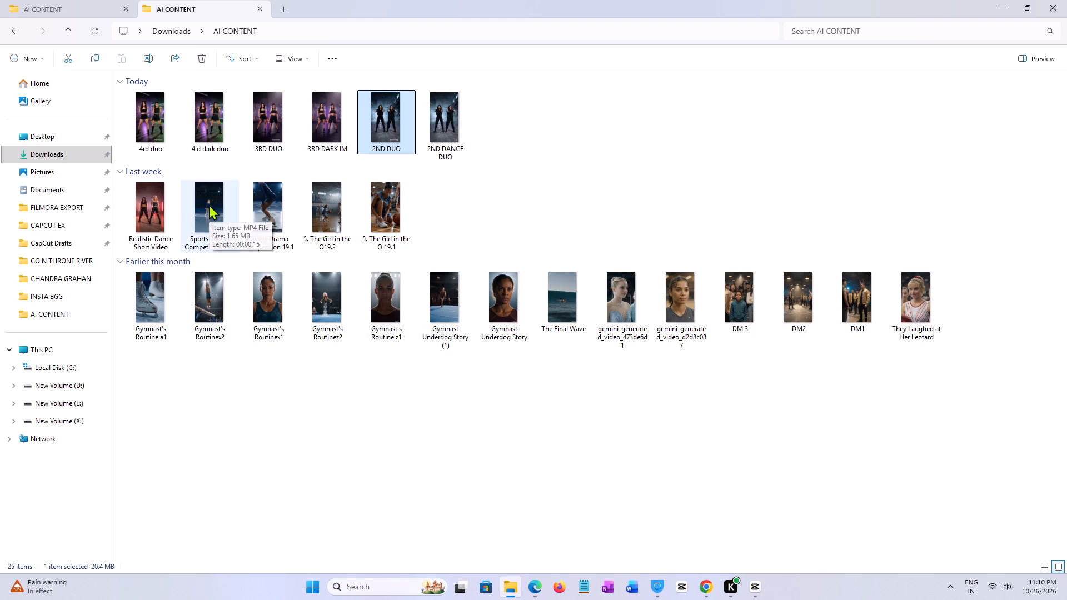
Switch back to CapCut and close the 1026 project to return to the project overview.
left_click(1030, 10)
left_click(911, 143)
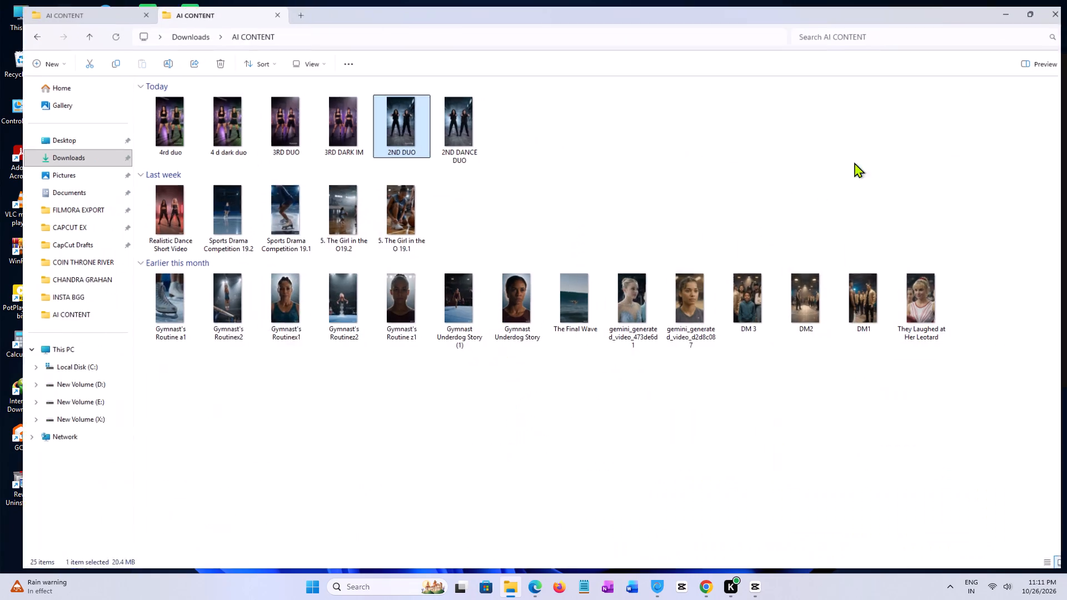
left_click(755, 588)
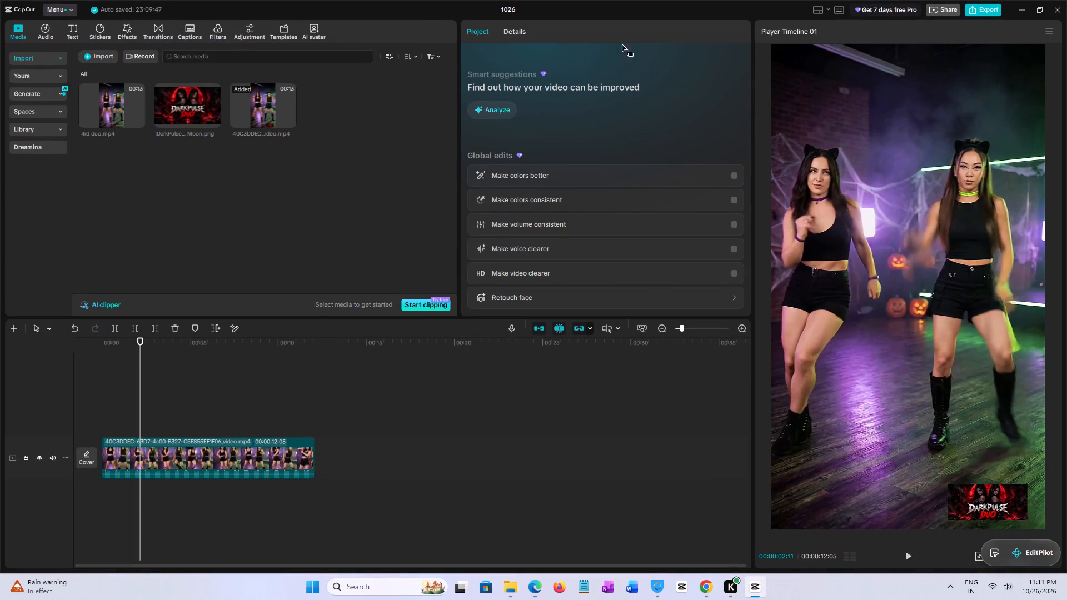
left_click(1058, 11)
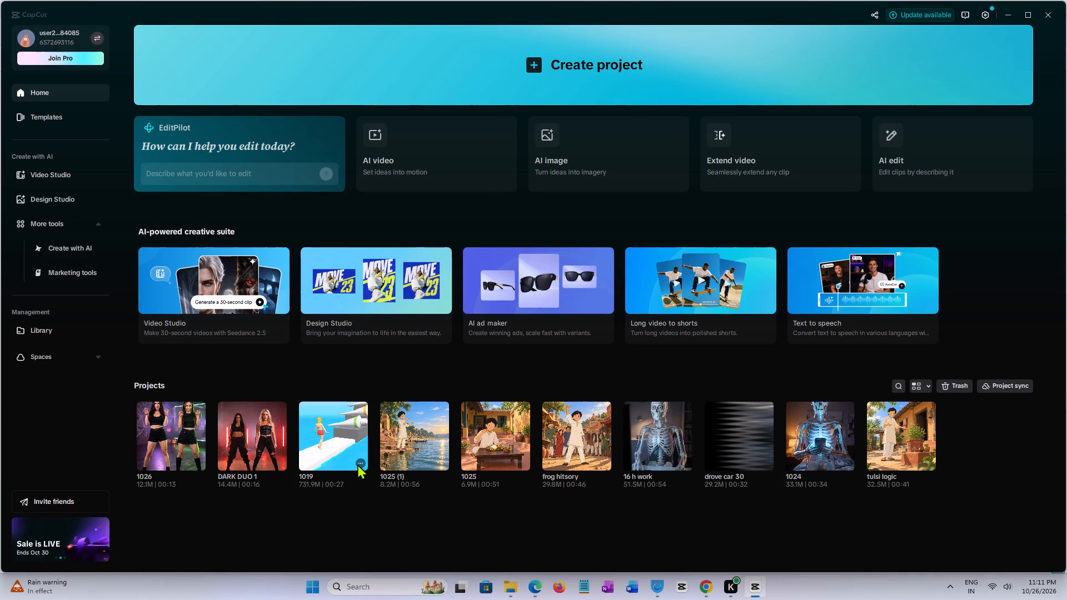
Rename the project 1019 as GAME 1ST.
left_click(358, 464)
left_click(394, 491)
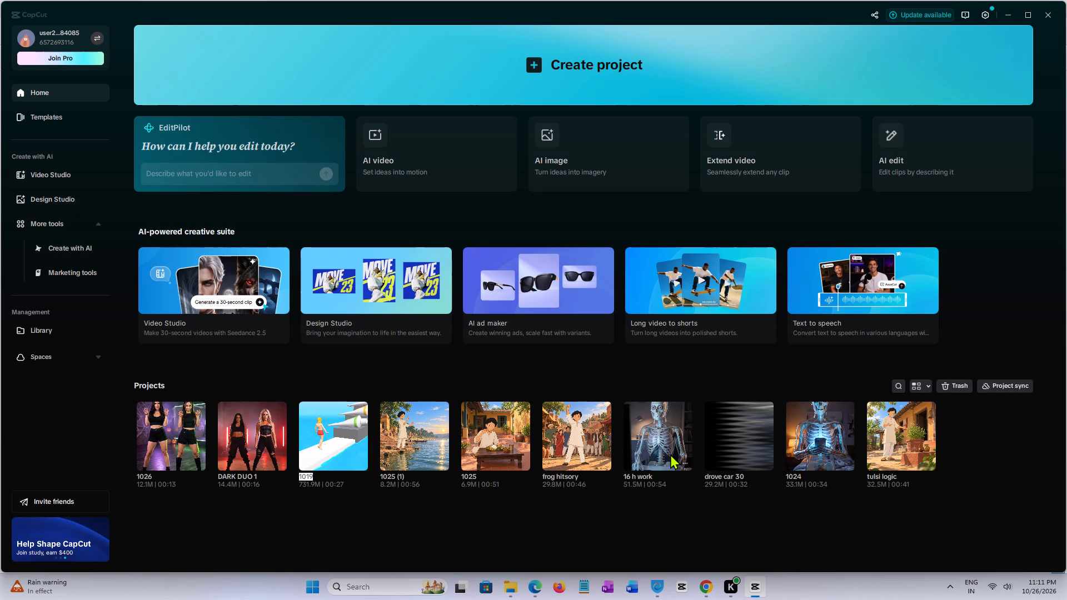
type("GAME")
key("space")
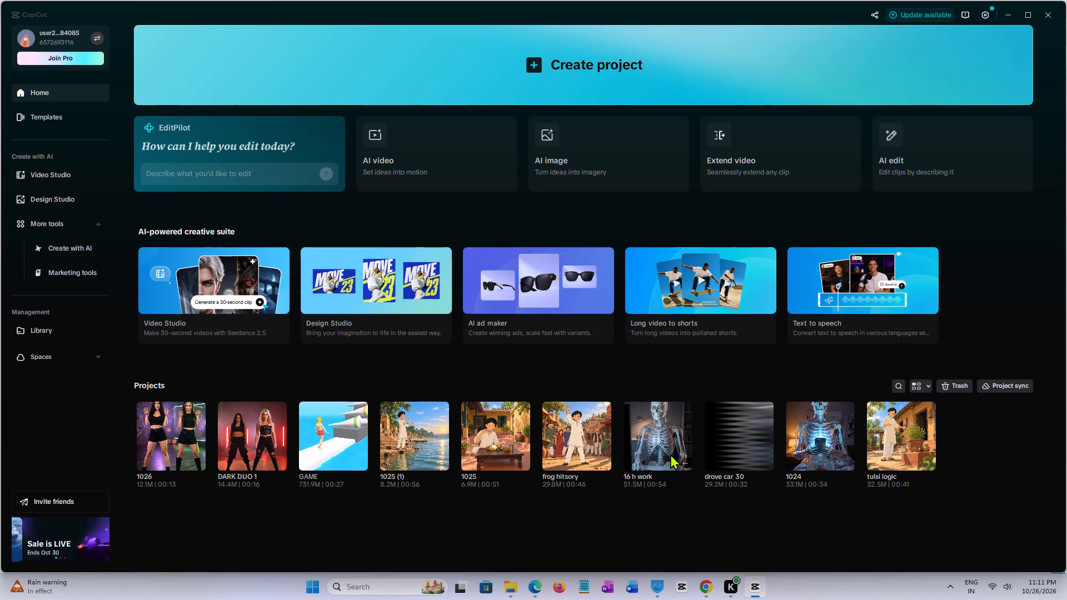
type("1ST")
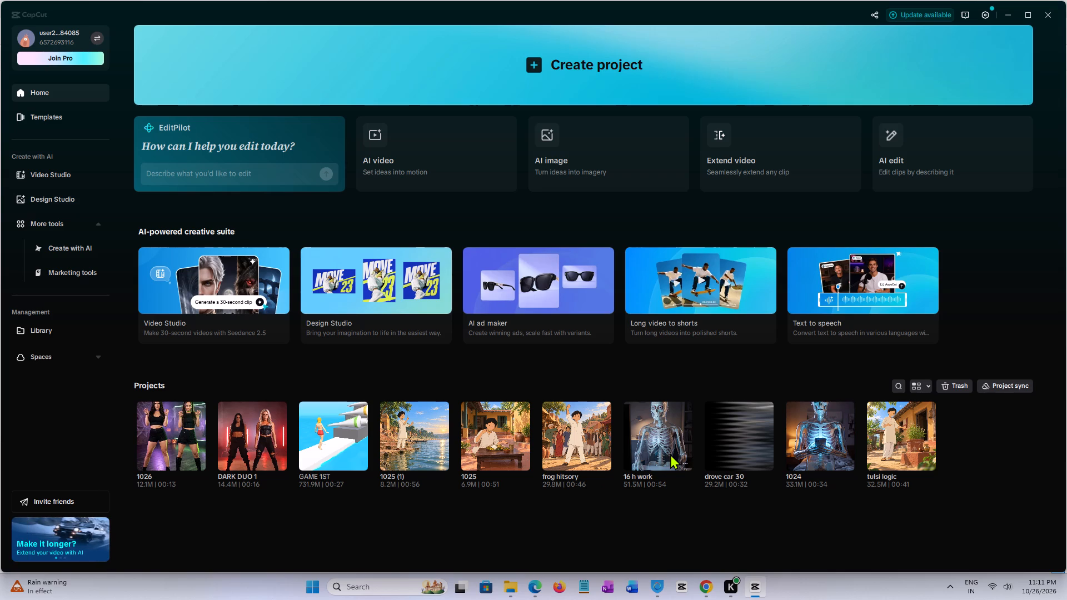
key("Return")
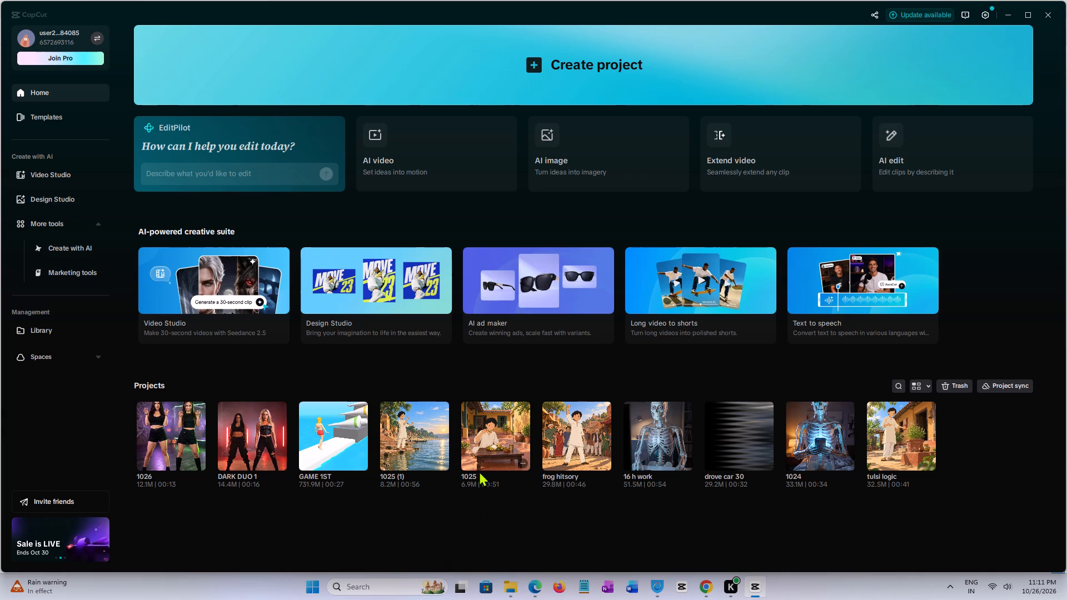
Create a new project and name it GAME 2ND.
left_click(556, 69)
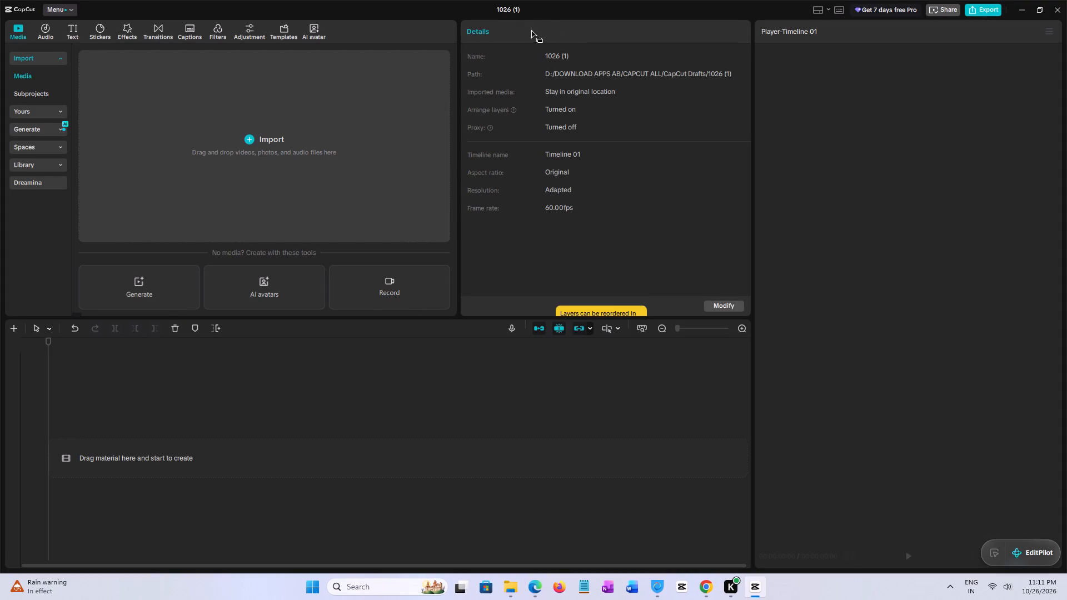
left_click(514, 11)
type("GAME")
key("space")
key("2")
type("ND")
key("Return")
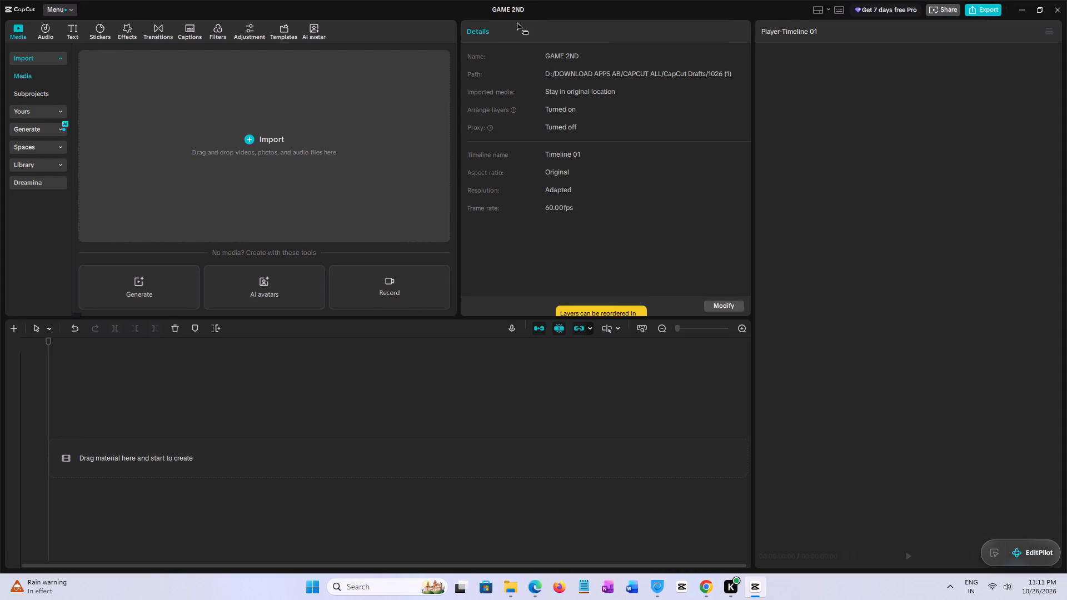
In File Explorer, find Screenrecording_20261024_215341 in the RECOARD folder on New Volume (X:) and import it into the GAME 2ND project's media in CapCut.
left_click(512, 595)
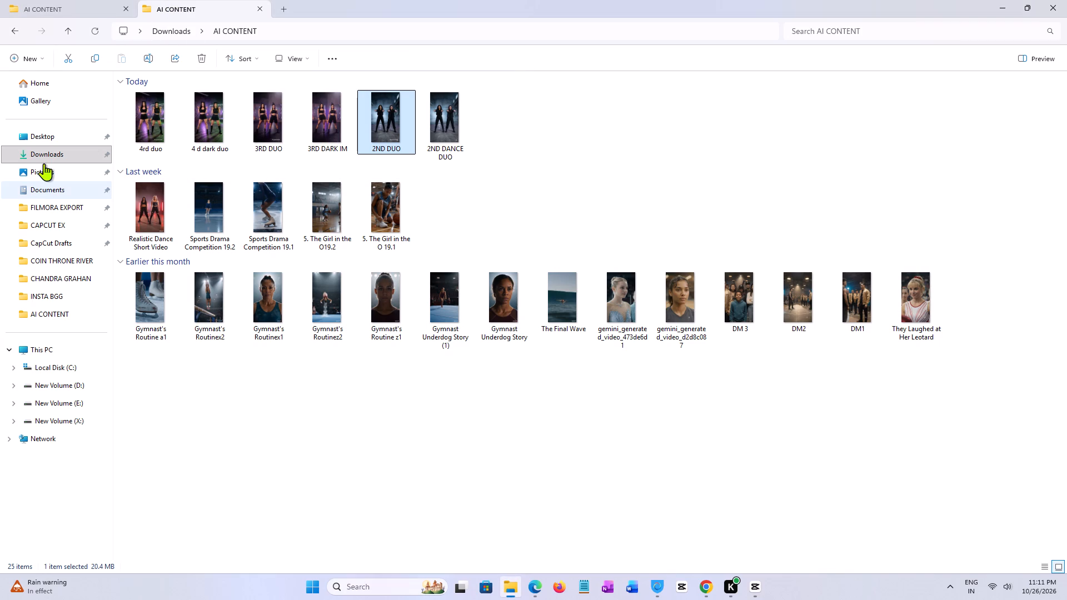
left_click(43, 416)
double_click(343, 103)
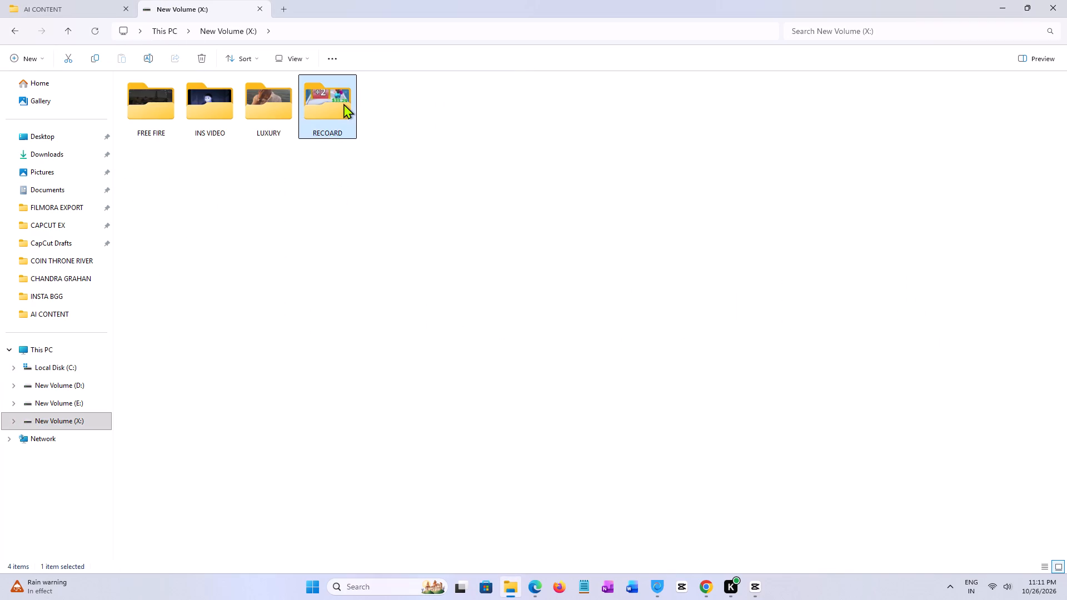
left_click(340, 96)
left_click(343, 96)
double_click(337, 109)
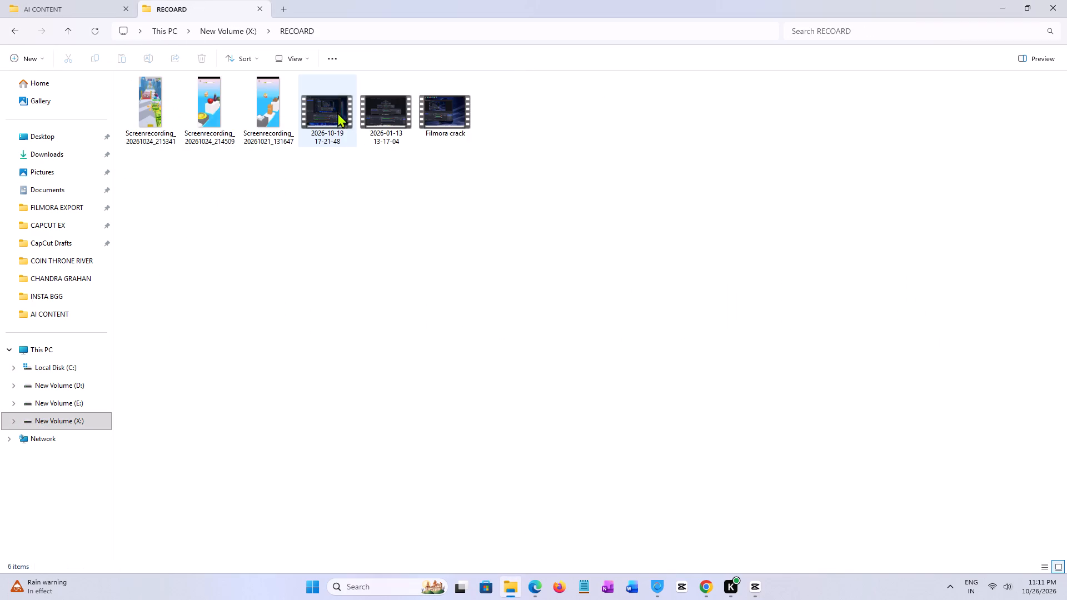
left_click(156, 93)
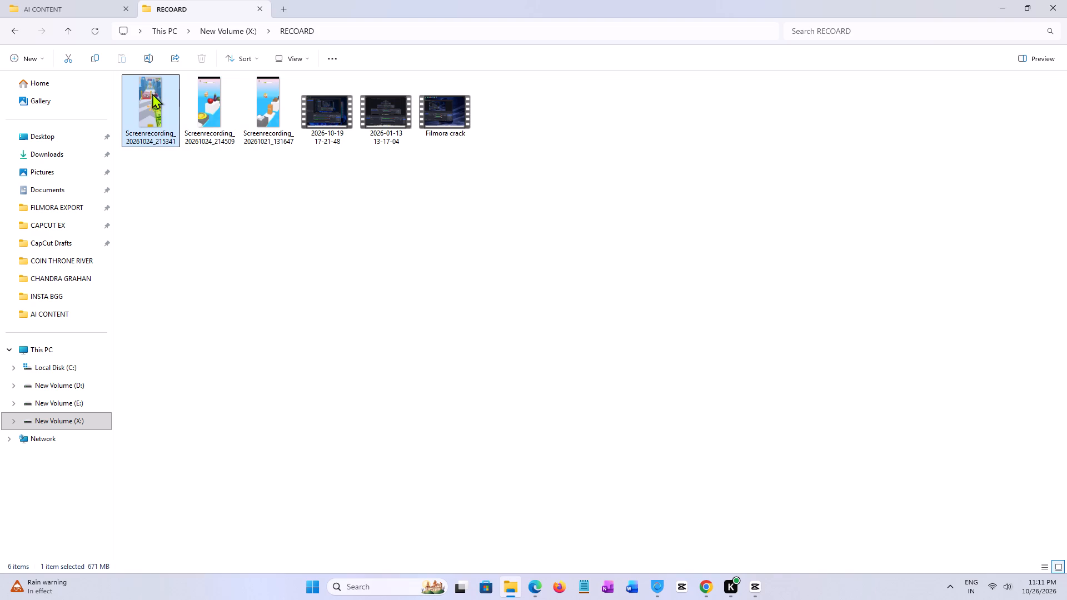
left_click_drag(148, 93, 639, 518)
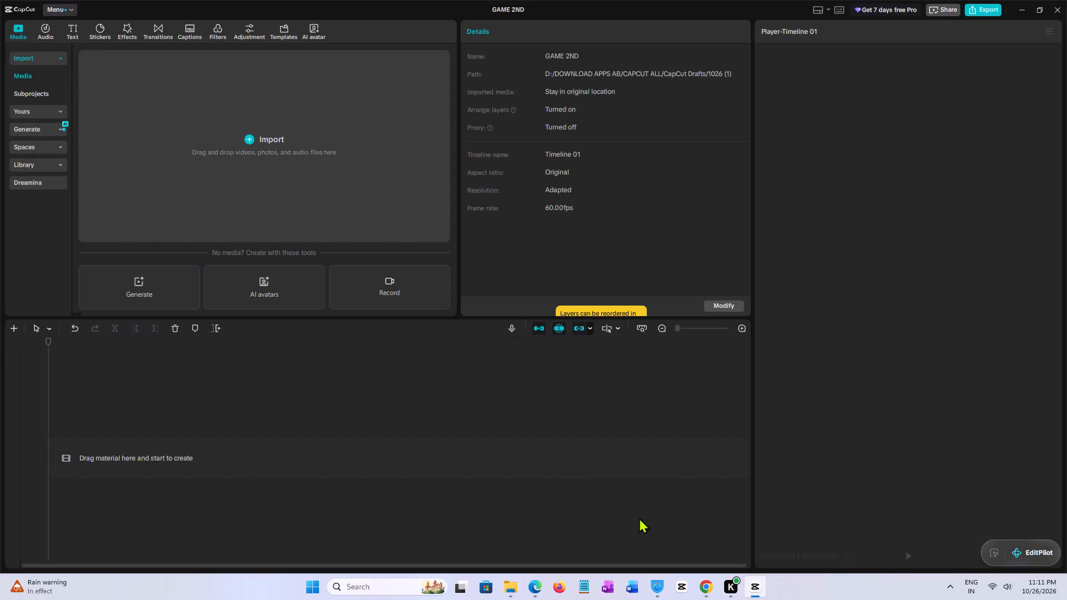
left_click_drag(639, 518, 172, 117)
Place the imported screen recording at the start of the timeline and preview it briefly from the beginning.
left_click_drag(113, 119, 114, 460)
left_click(111, 397)
left_click_drag(111, 394, 27, 394)
key("space")
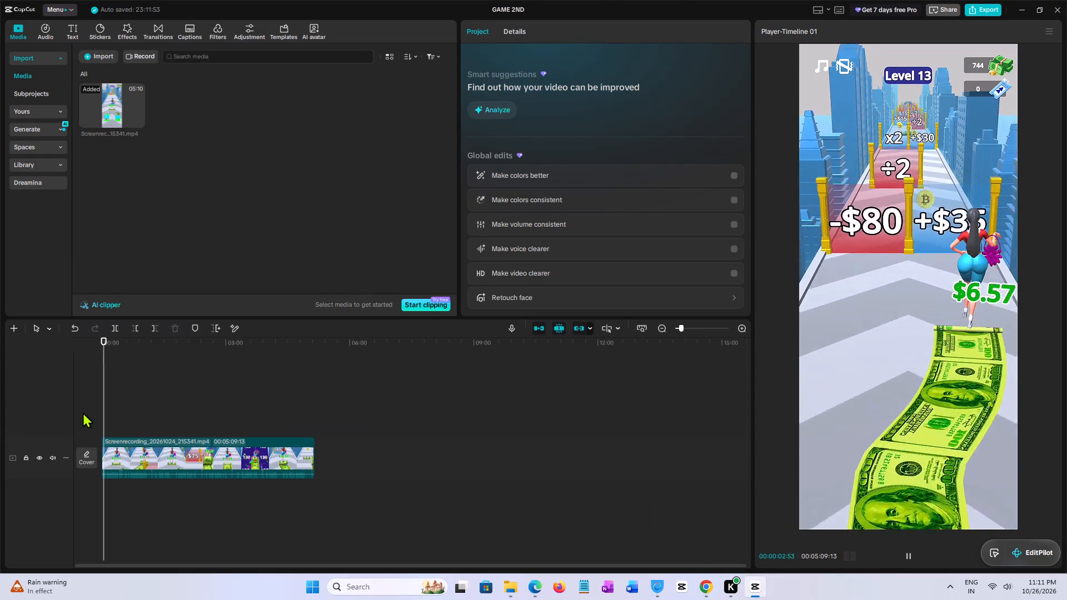
key("space")
Move the floating EditPilot button off the player controls, set the aspect ratio to 9:16, and select the recording.
left_click_drag(1023, 548, 564, 47)
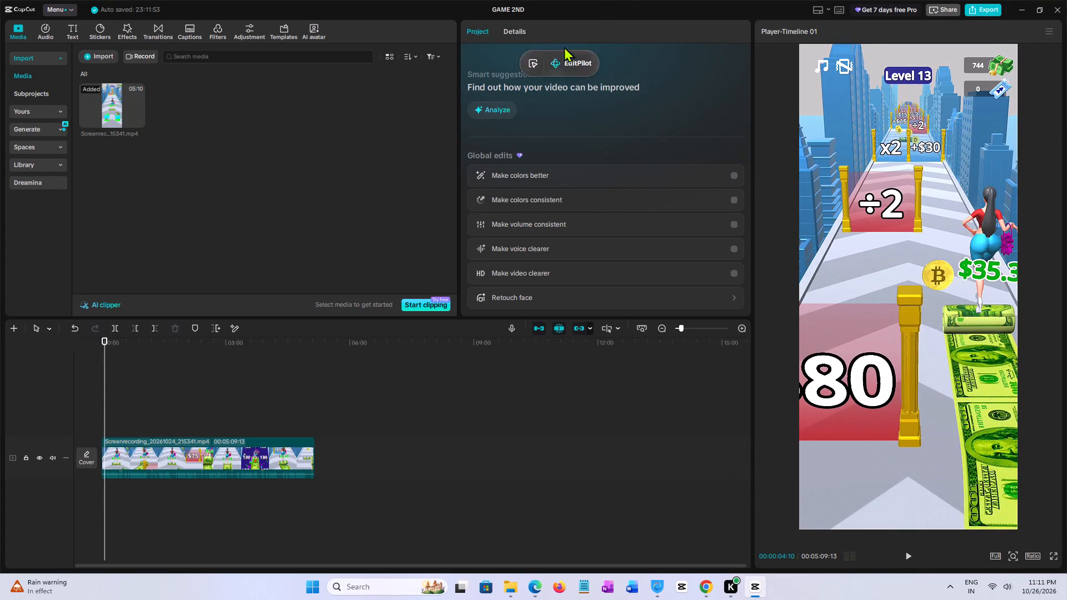
left_click_drag(564, 47, 596, 0)
left_click(1033, 553)
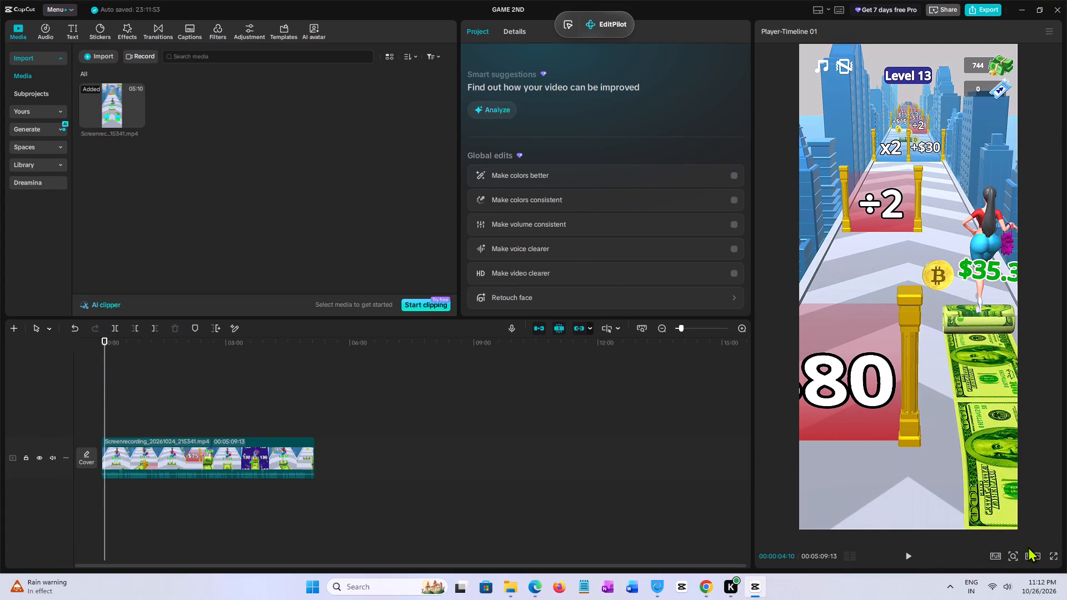
left_click(1032, 556)
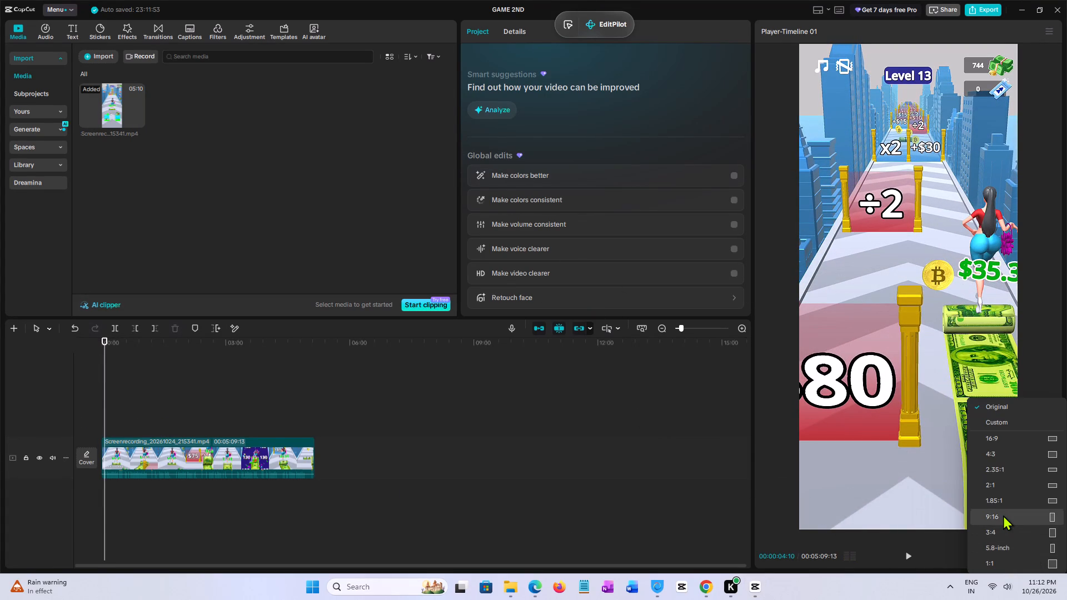
left_click(1003, 515)
left_click(895, 310)
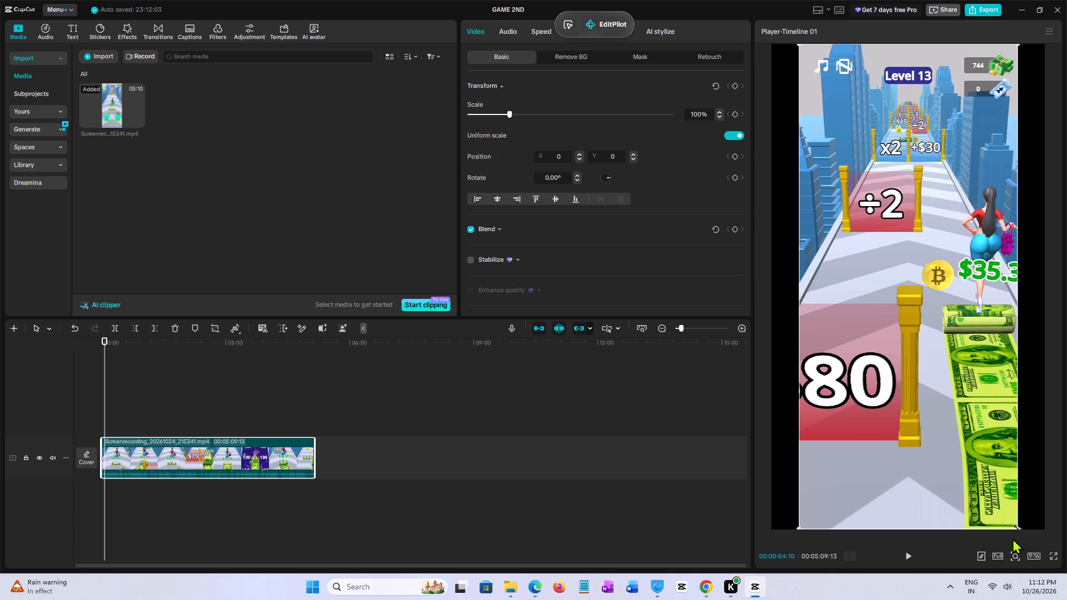
Raise the system sound volume.
scroll(1003, 585, "up", 7)
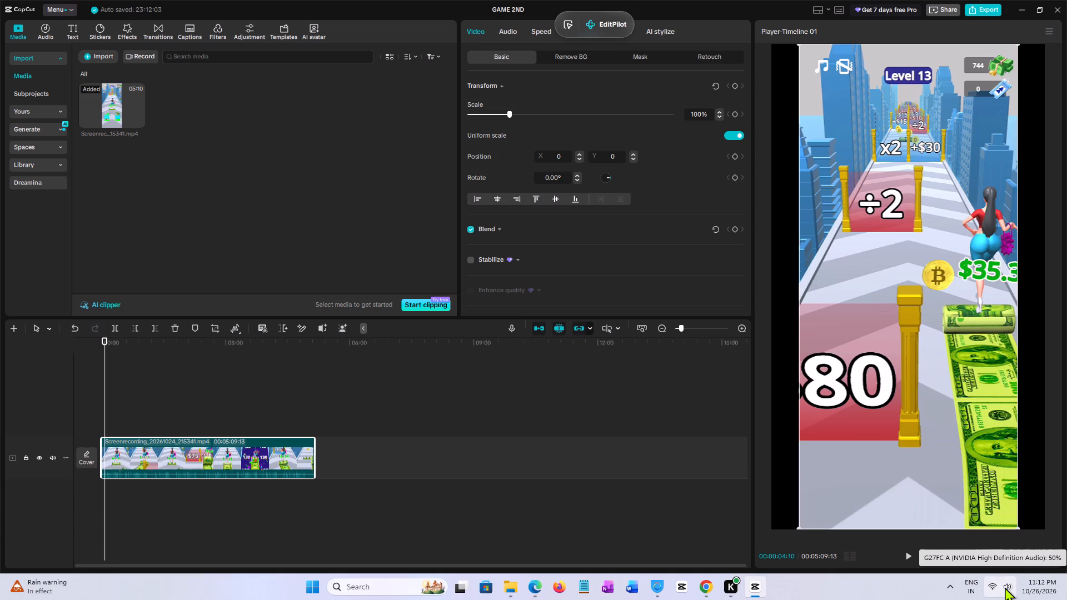
scroll(1005, 587, "up", 6)
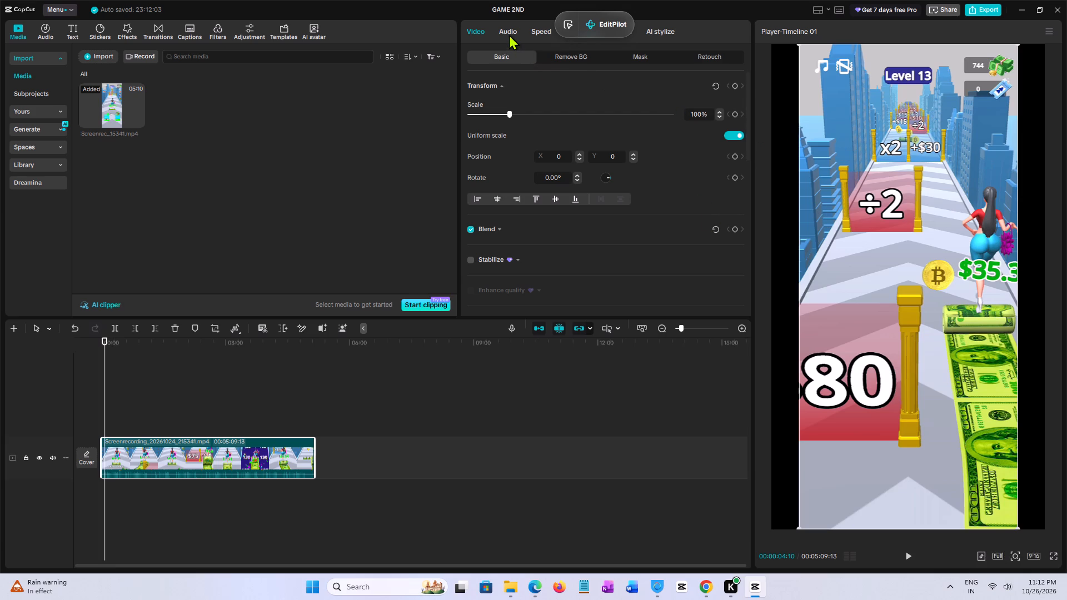
Scale the screen recording up to 126% so it fills the 9:16 frame, and preview it from the start.
left_click(720, 111)
left_click(720, 111)
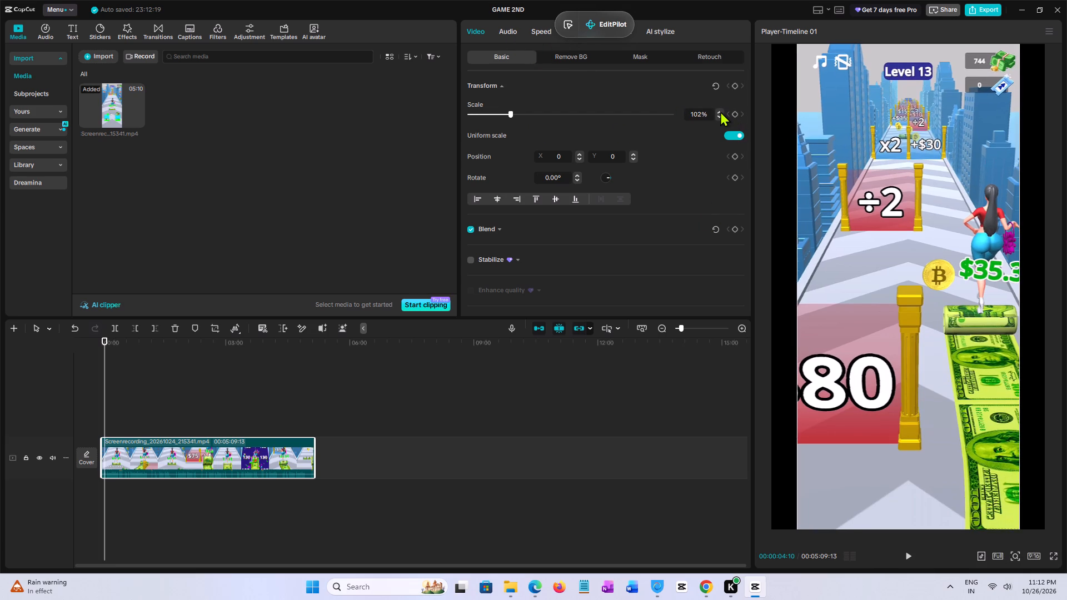
double_click(720, 111)
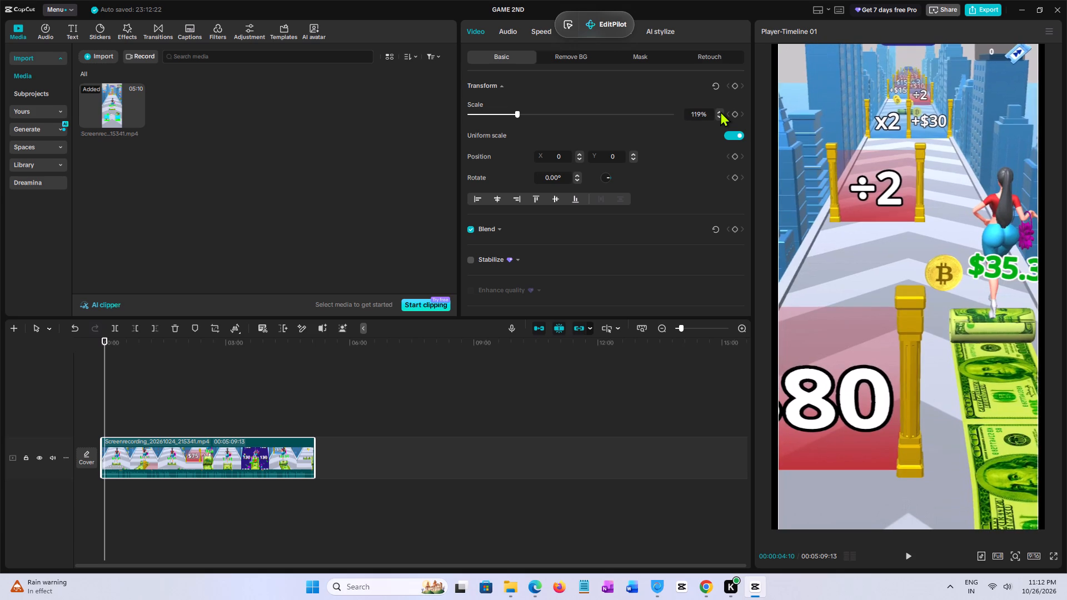
left_click(720, 111)
left_click(720, 109)
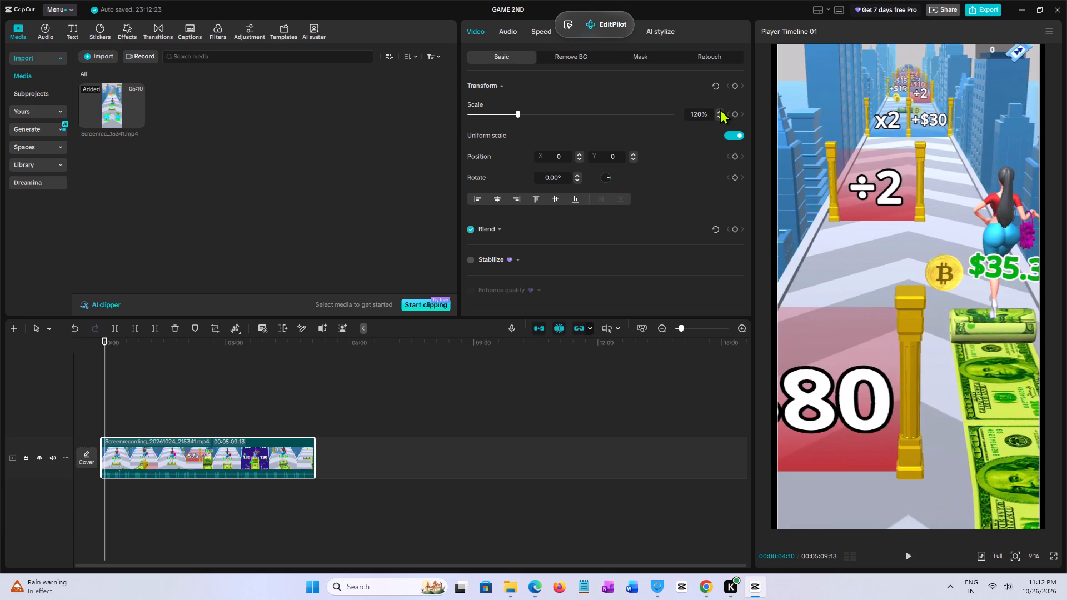
left_click(719, 112)
double_click(719, 112)
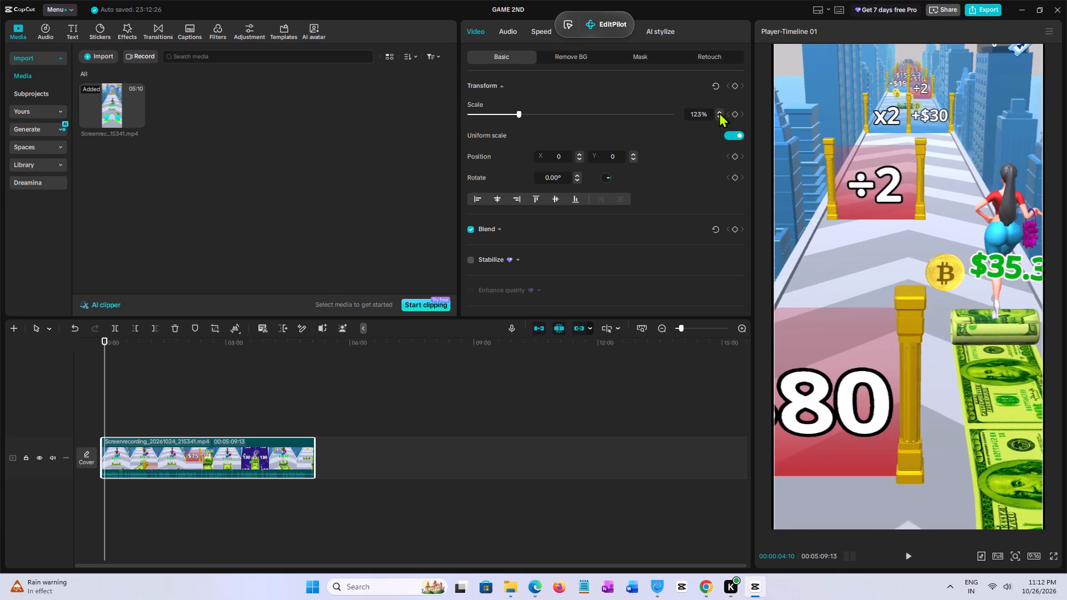
triple_click(719, 112)
left_click(719, 112)
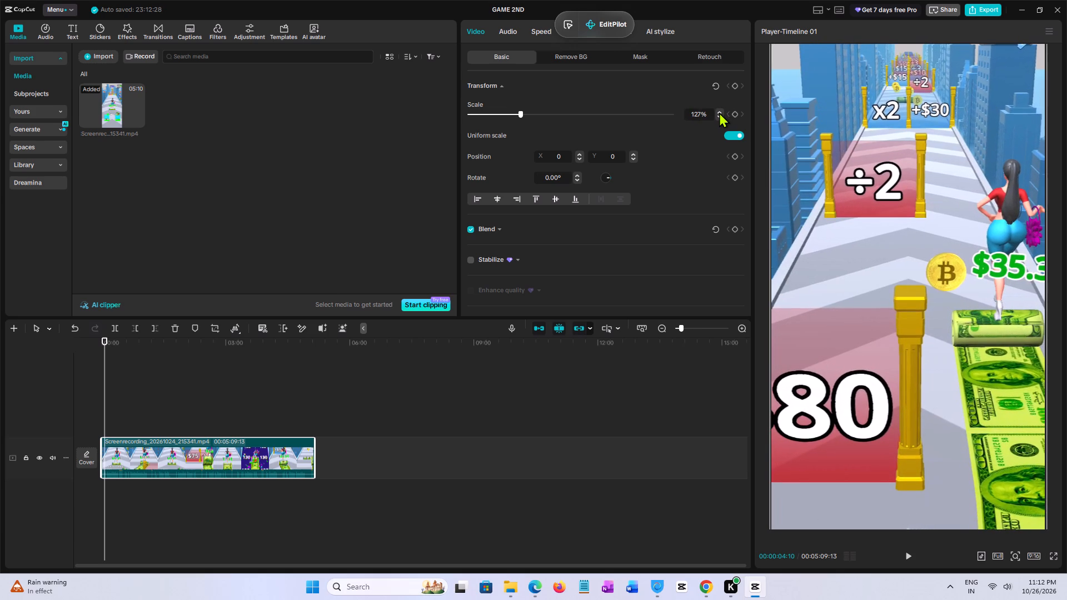
left_click(720, 116)
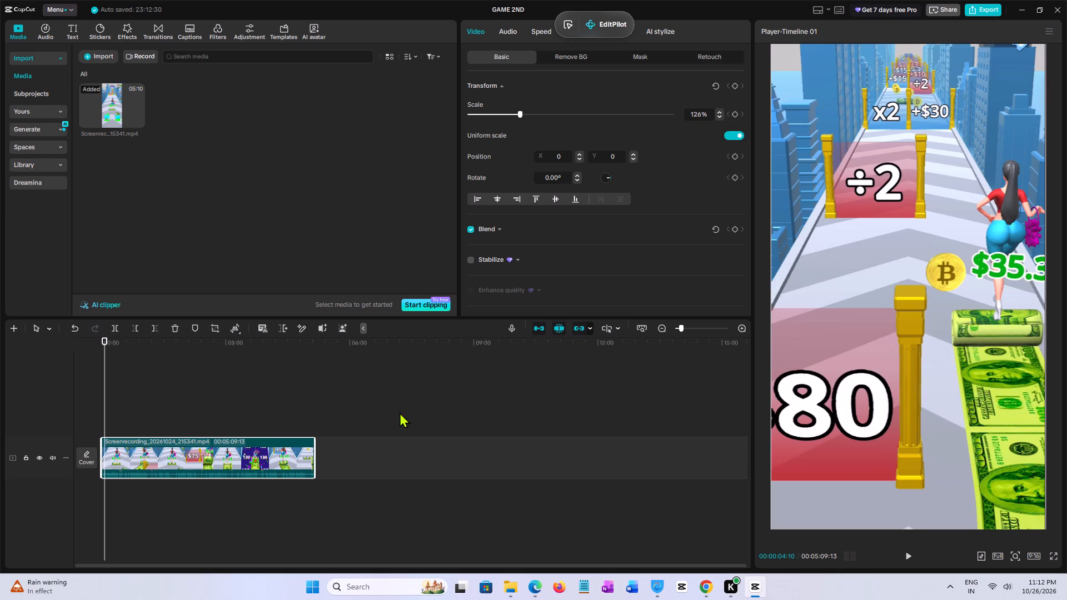
left_click(122, 402)
left_click_drag(122, 402, 13, 390)
key("space")
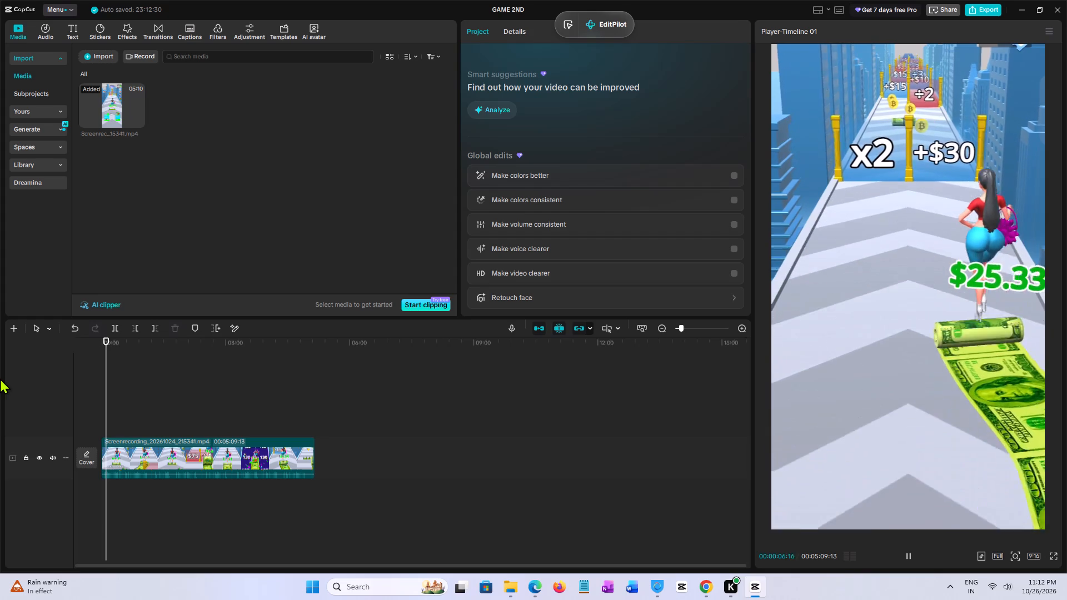
key("space")
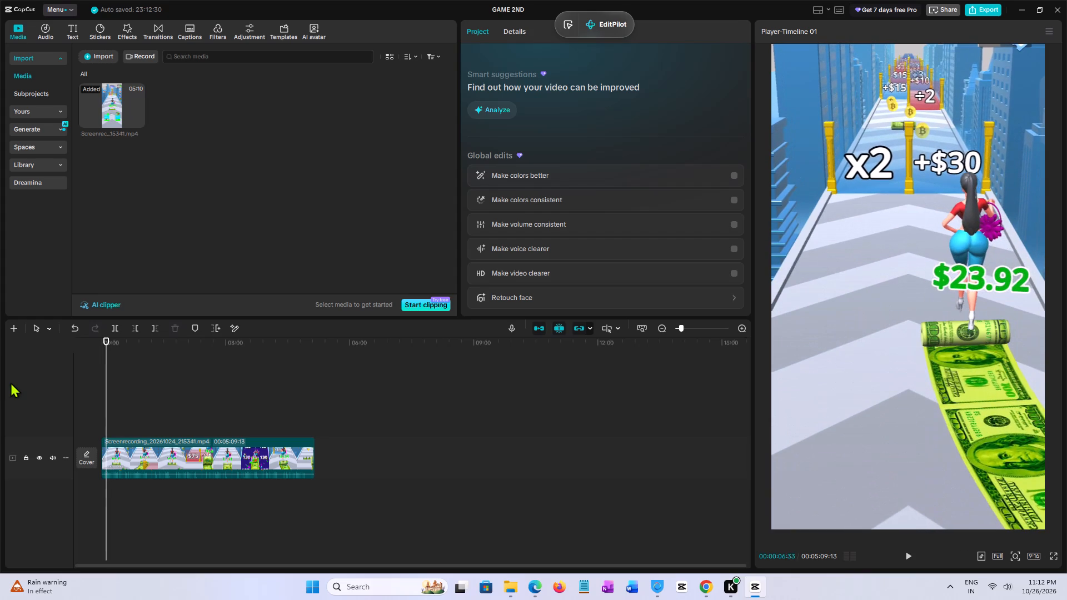
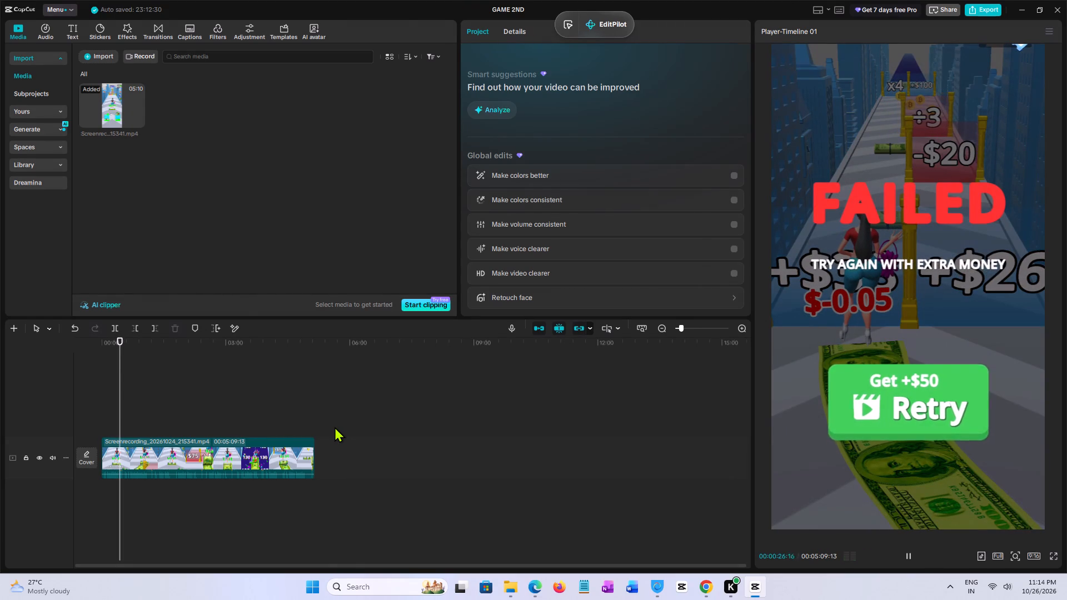
Play and step through the recording from the failed run past the retry screen to examine where the new run starts.
scroll(185, 390, "up", 2, "ctrl")
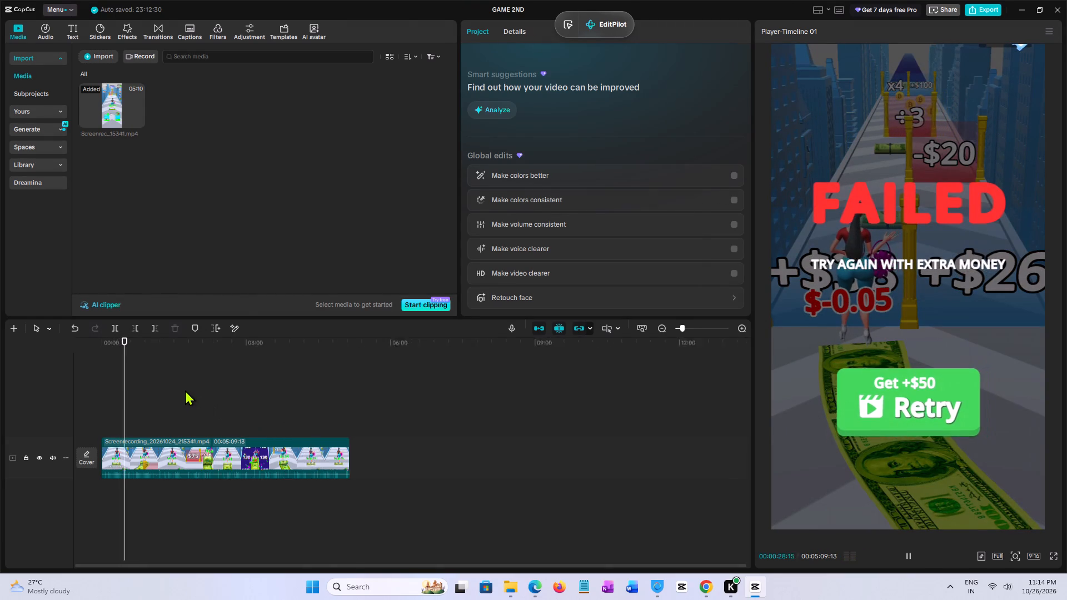
scroll(185, 390, "up", 10, "ctrl")
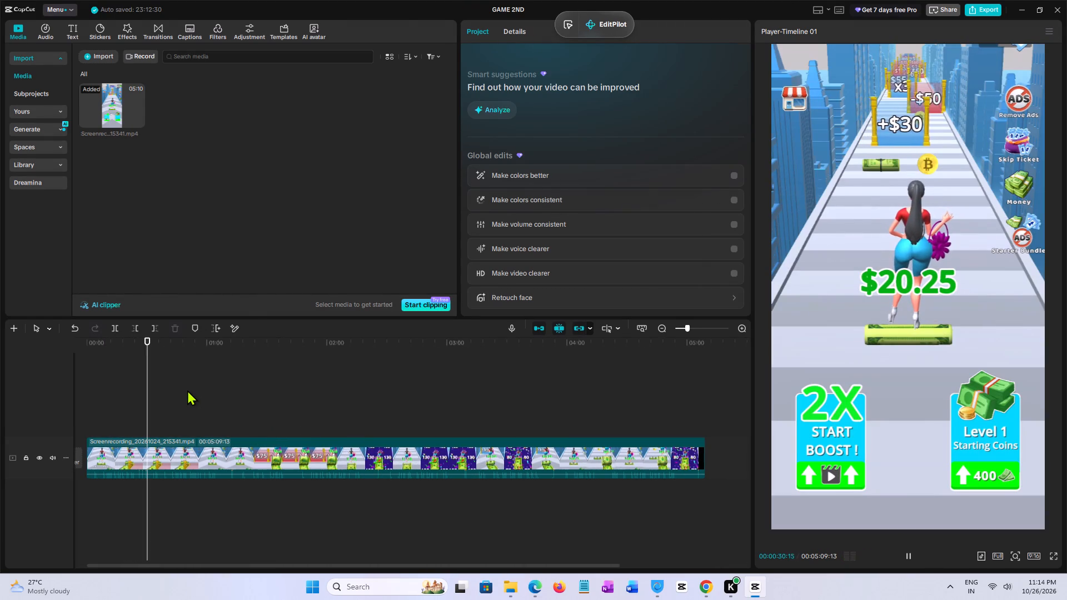
scroll(187, 390, "up", 2, "ctrl")
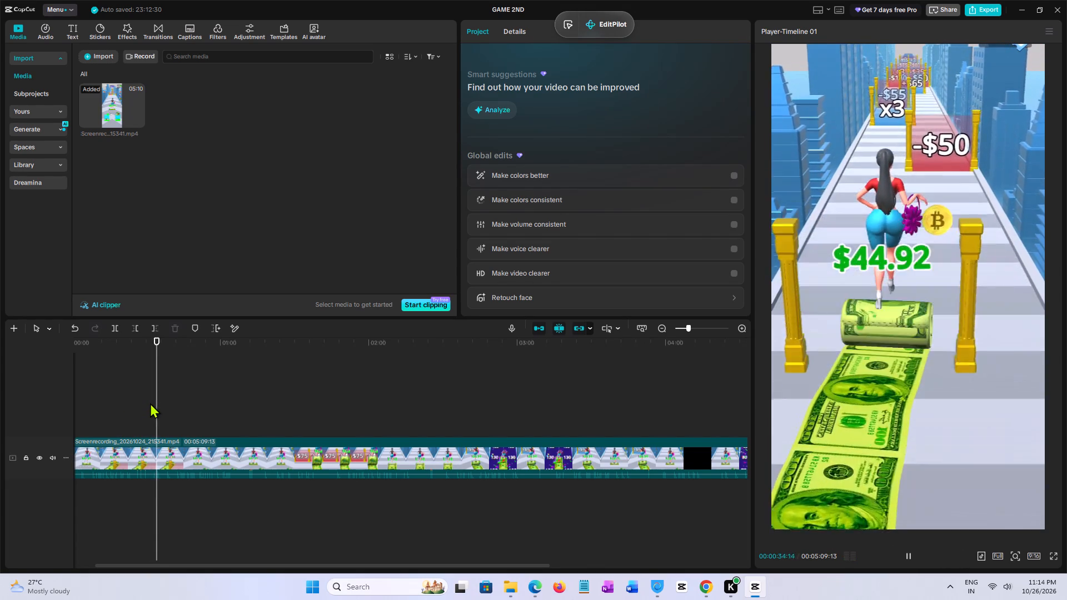
left_click(149, 403, "ctrl")
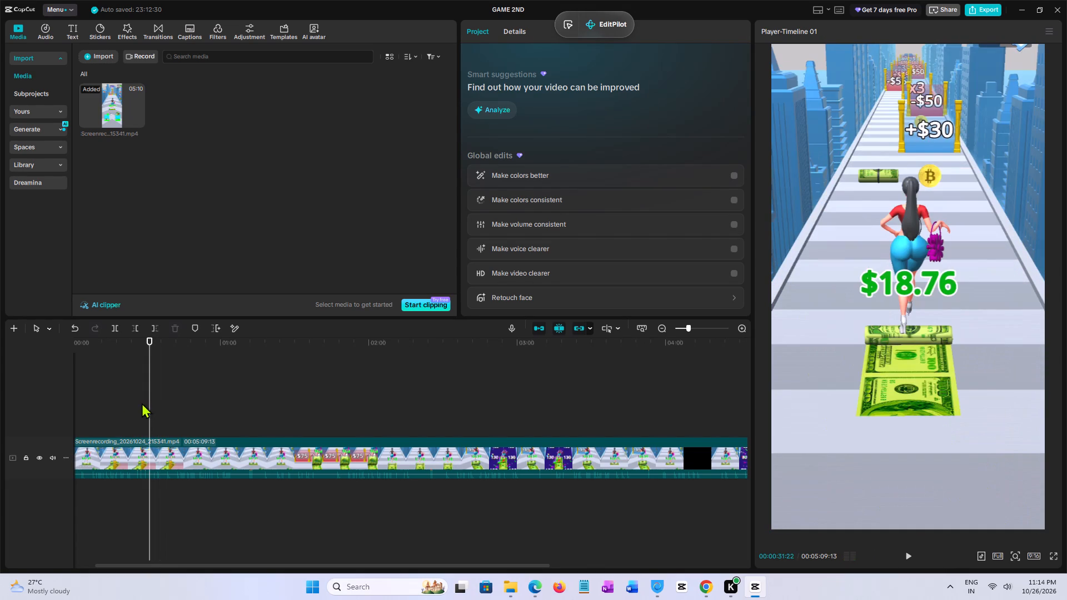
key("ctrl+space")
key("ctrl+space")
left_click(134, 403, "ctrl")
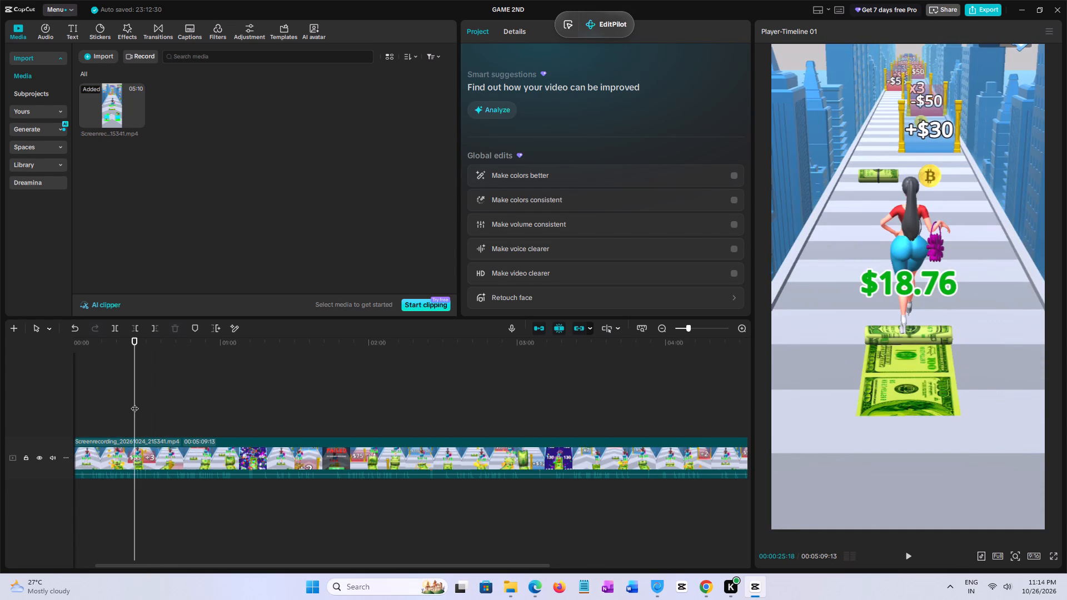
key("ctrl+space")
key("space")
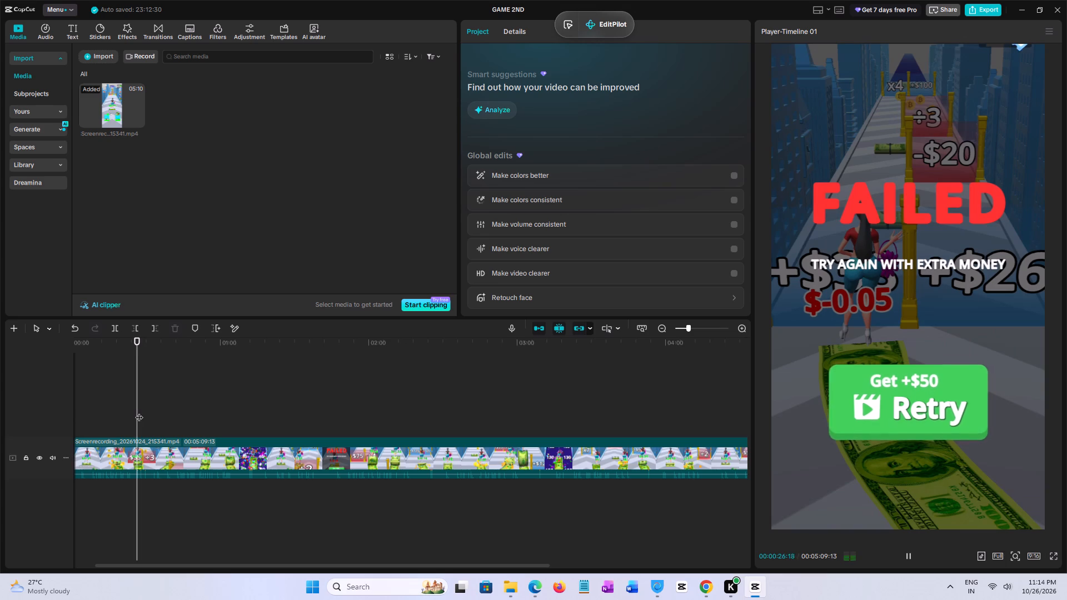
key("Right")
key("Right")
key("Right")
key("Right")
key("Right")
key("space")
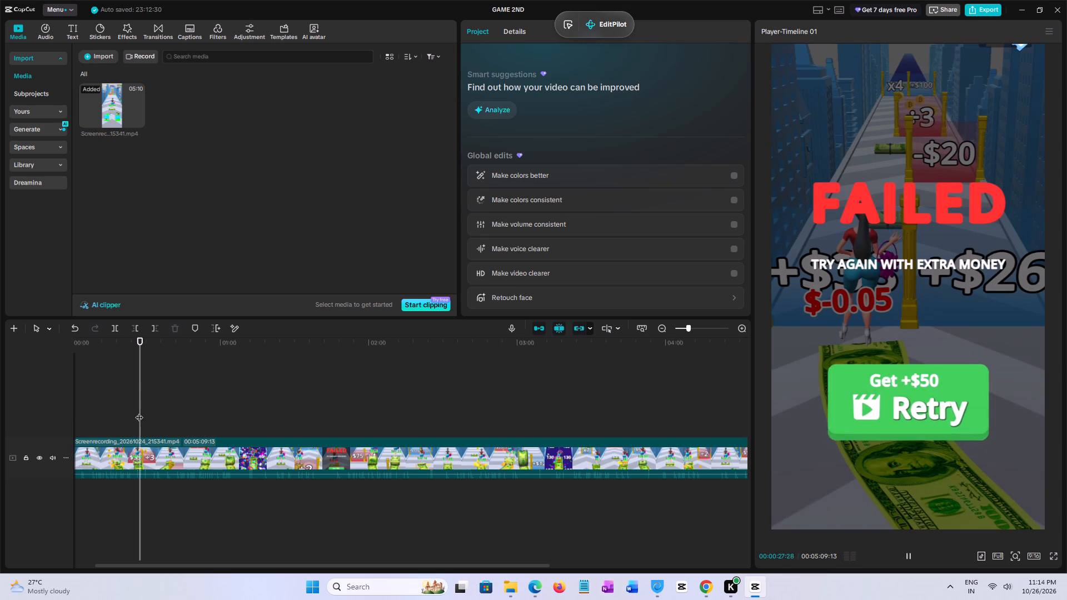
key("Right")
key("Right")
key("Right")
key("Right")
key("Right")
key("Right")
key("Right")
key("Right")
key("Right")
key("Right")
key("Right")
key("Right")
key("Right")
key("Right")
key("Right")
key("Right")
key("Right")
key("Right")
key("Right")
key("Right")
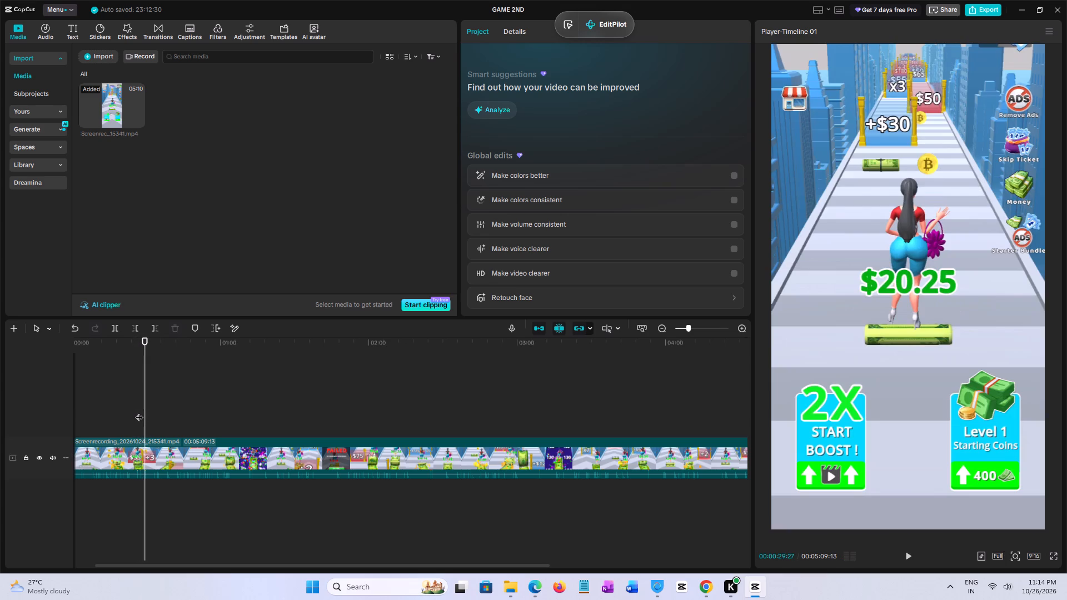
key("space")
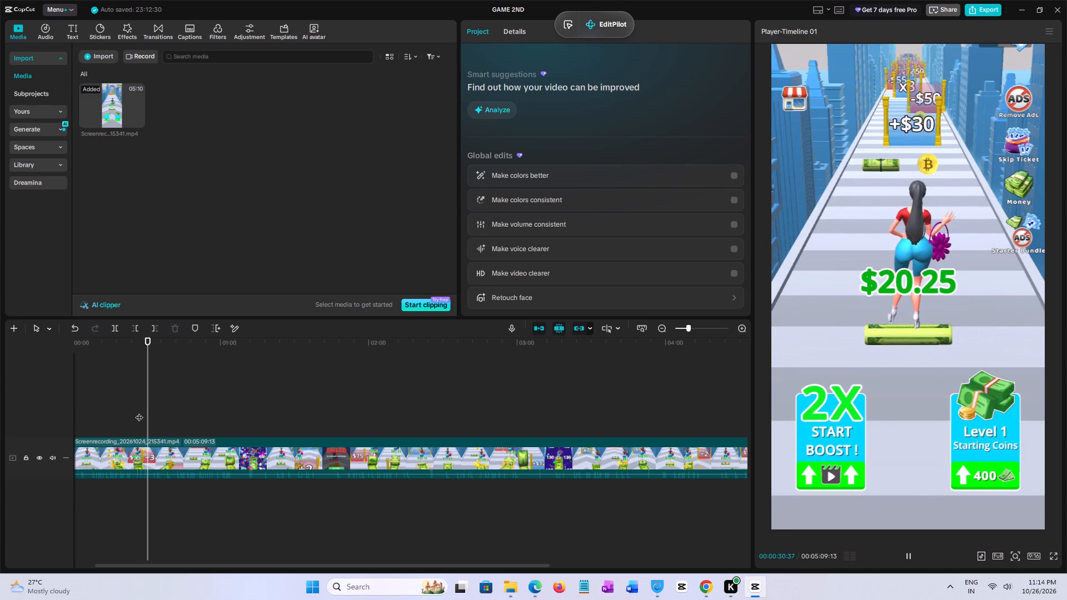
key("space")
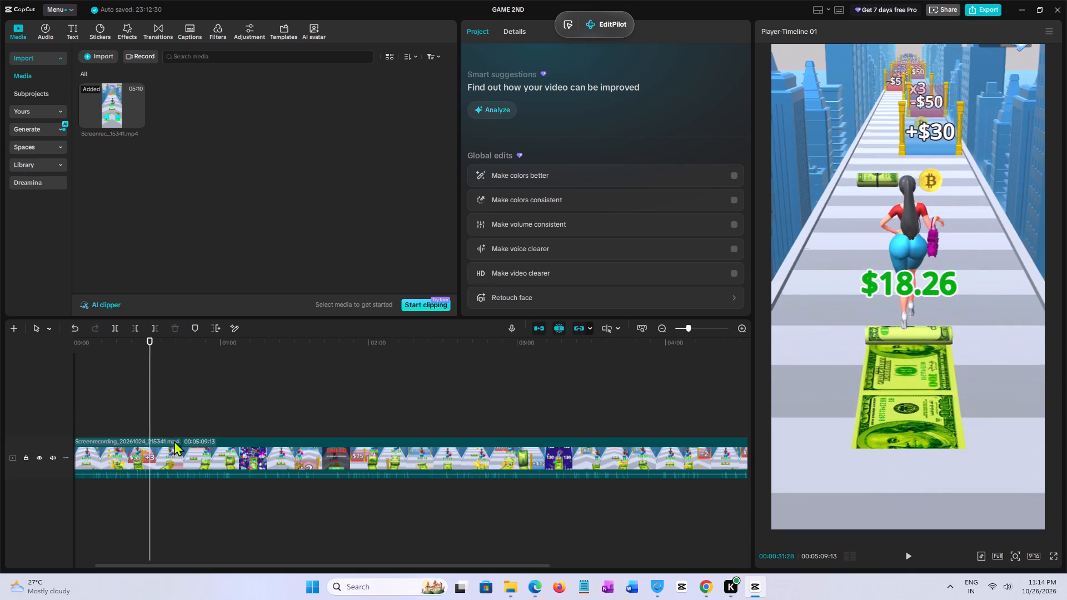
Trim off the recording's beginning up to 00:00:31:05, the first frame of the new run without the start-screen overlay.
key("Left")
key("Left")
key("Left")
key("Left")
key("Left")
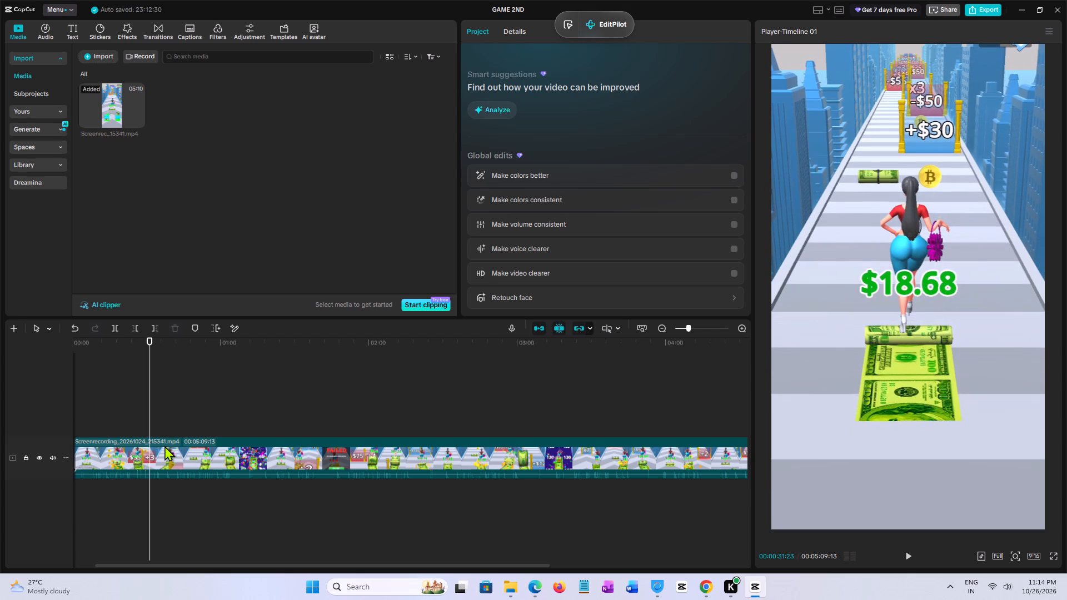
key("Left")
key("Left")
key("Left")
key("Left")
key("Left")
key("Left")
key("Left")
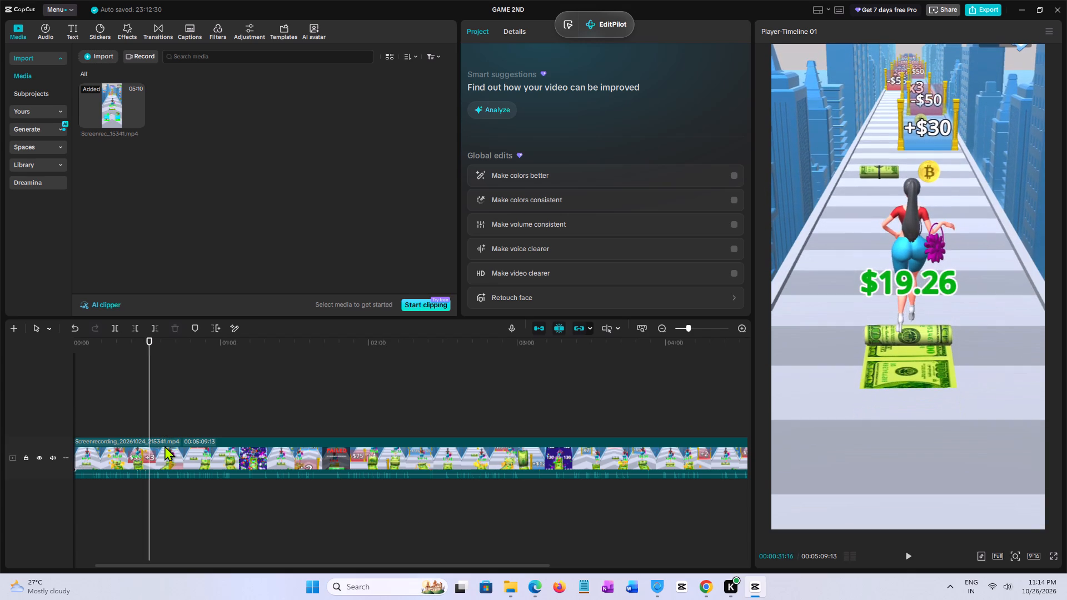
key("Left")
key("Left")
key("Left")
key("Left")
key("Left")
key("Left")
key("Left")
key("Left")
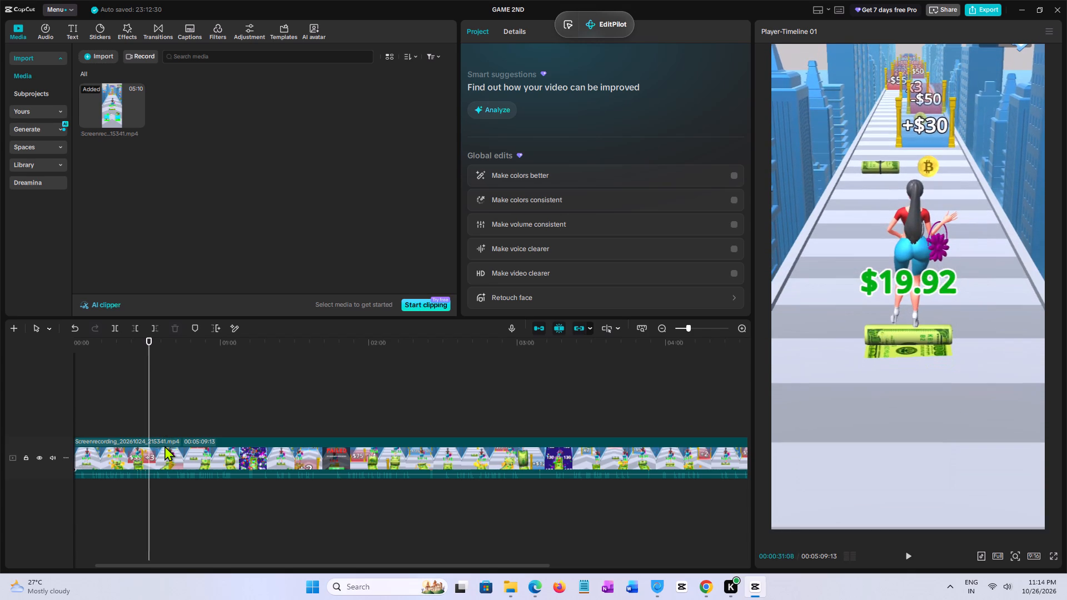
key("Left")
key("Left")
key("Left")
key("Left")
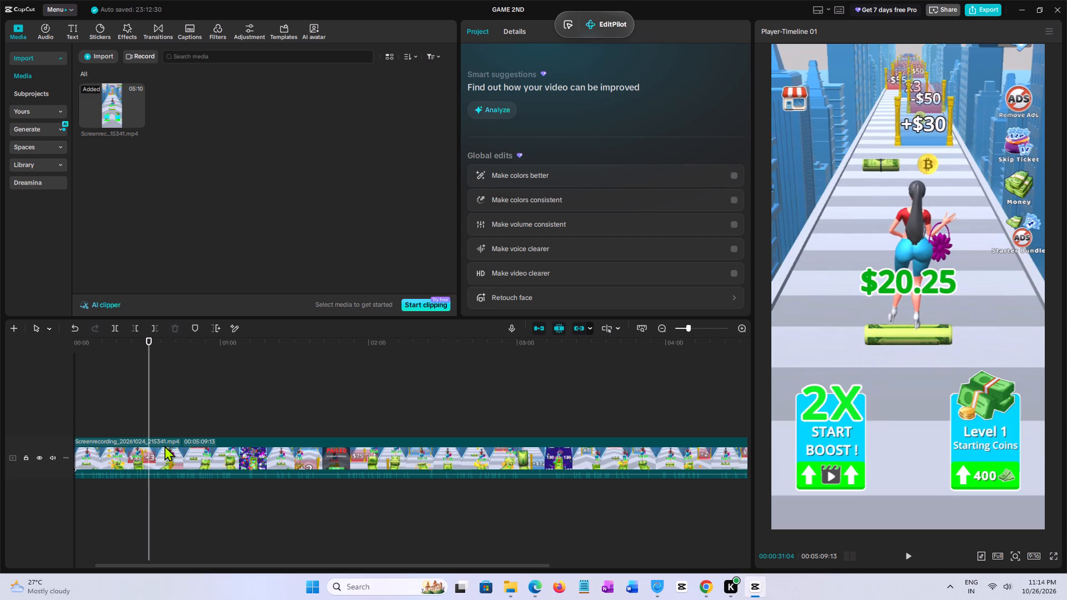
key("Right")
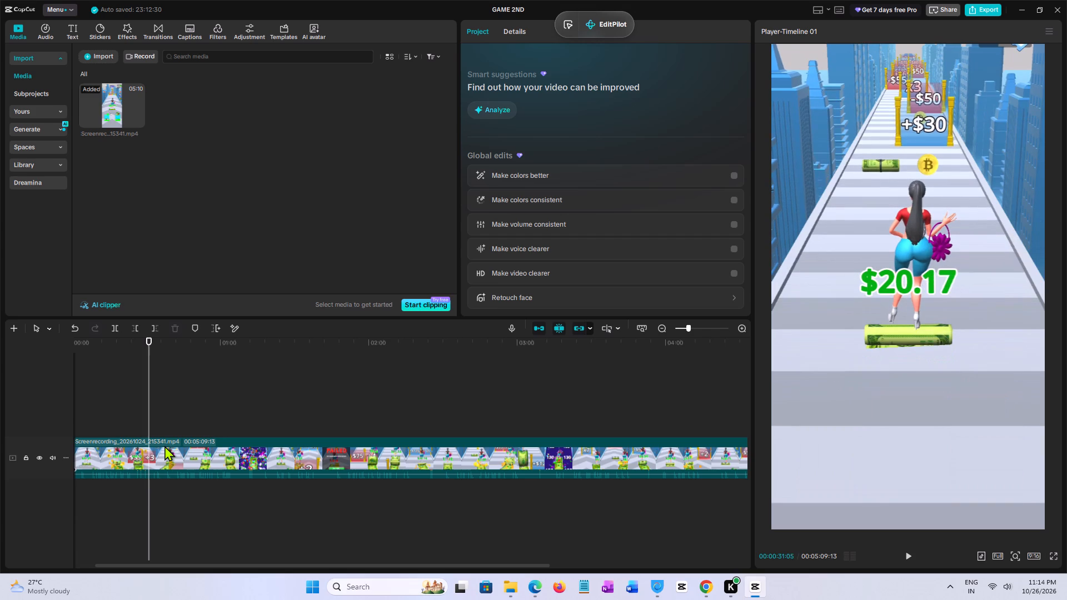
left_click(164, 446)
key("q")
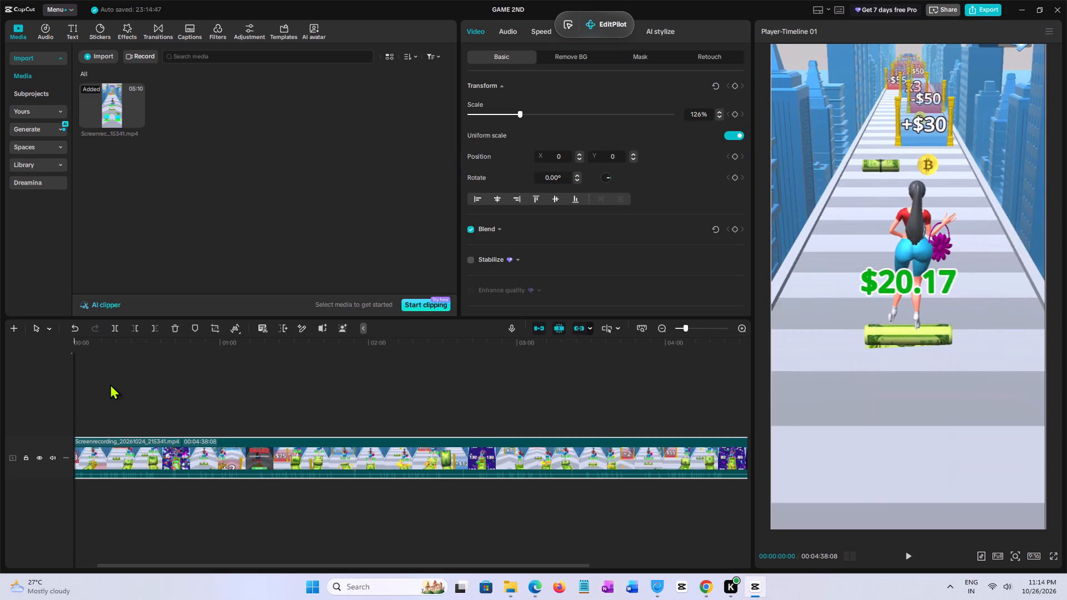
Preview the trimmed recording from the start of the timeline.
left_click(110, 384)
left_click_drag(110, 384, 0, 379)
key("space")
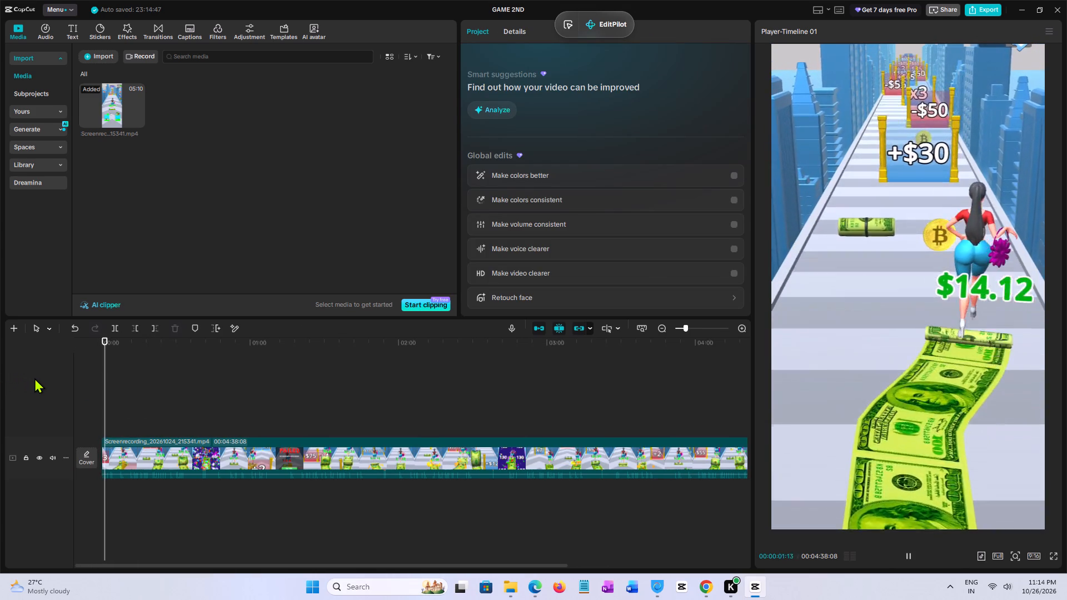
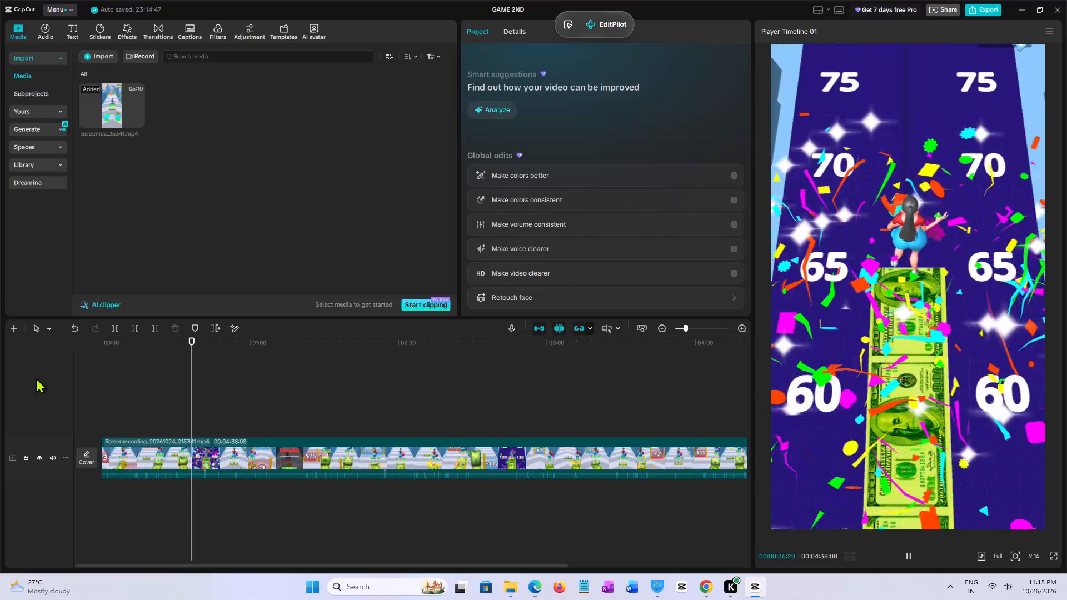
Trim off the recording's end after 00:00:36:57, a confetti frame before the SUCCESS! overlay appears.
key("space")
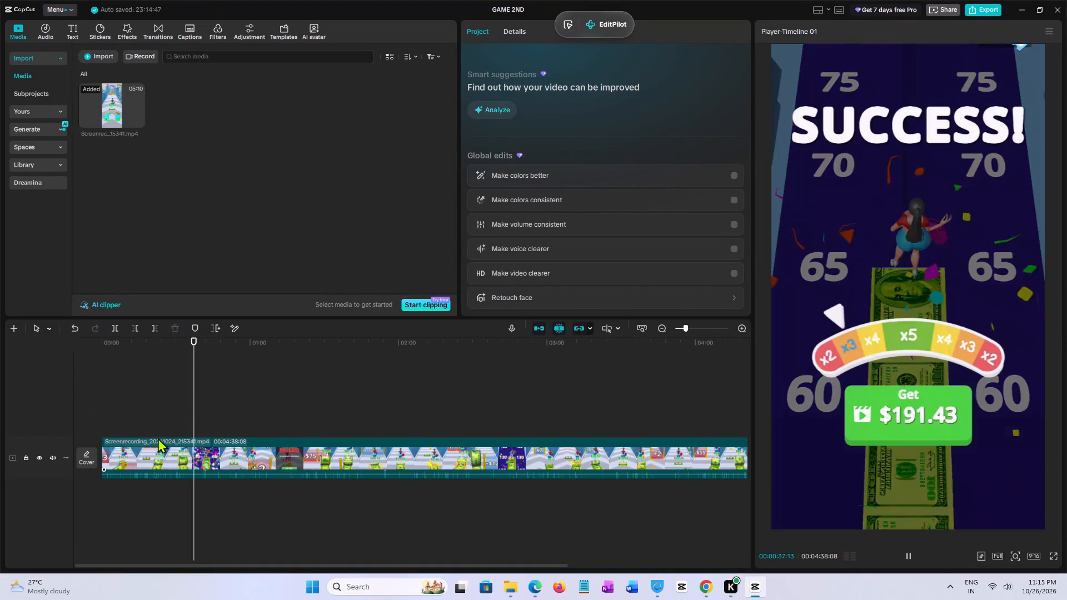
key("space")
key("Left")
key("Left")
key("Left")
key("Left")
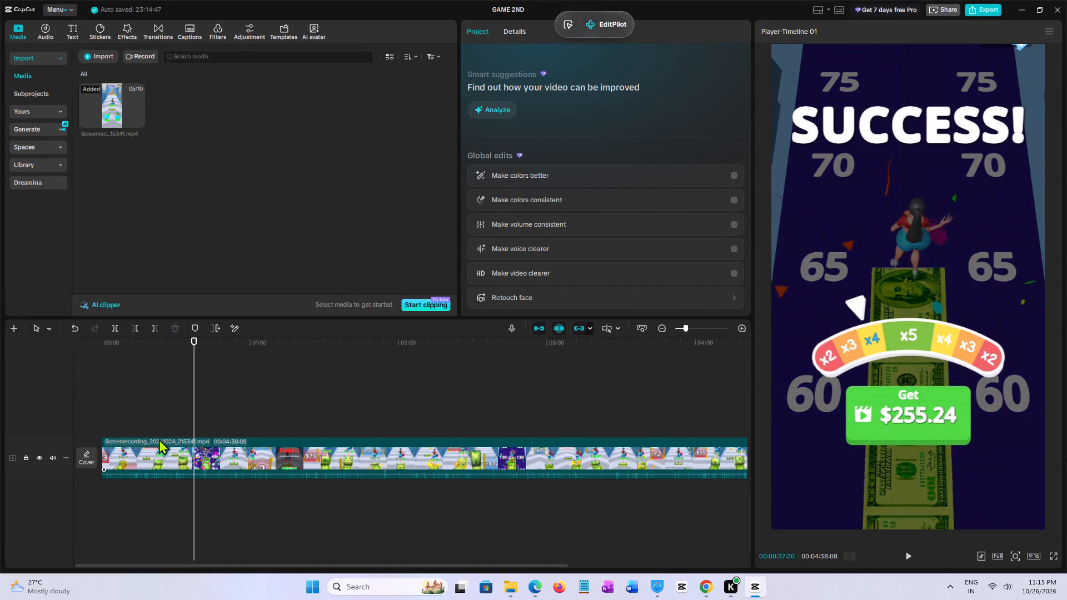
key("Left")
key("Left")
key("Left")
key("Left")
key("Left")
key("Left")
key("Left")
key("Left")
key("Left")
key("Left")
key("Left")
key("Left")
key("Left")
key("Left")
key("Left")
key("Left")
key("Left")
key("Left")
key("Left")
key("Left")
key("Left")
key("Left")
key("Left")
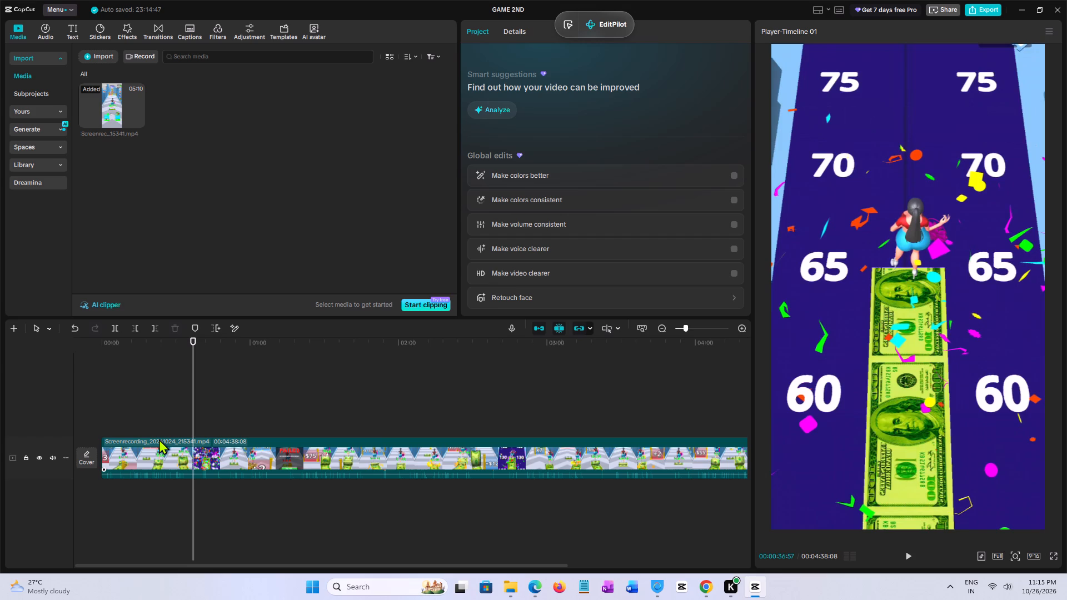
scroll(159, 439, "up", 1)
left_click(230, 454)
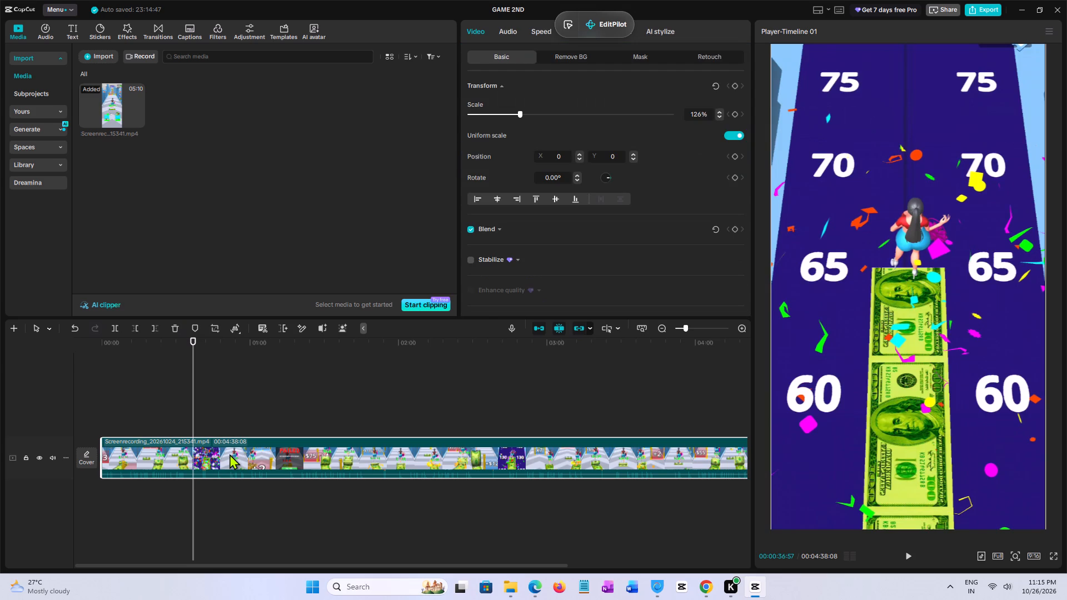
key("w")
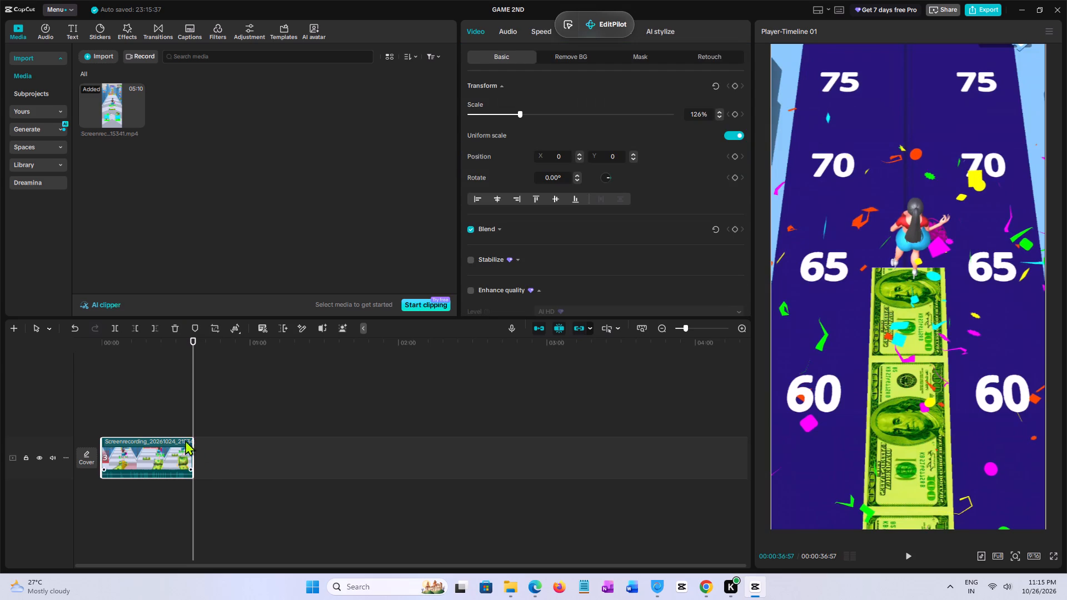
Preview the trimmed run from the beginning and return the playhead to the start of the timeline.
left_click(175, 431)
left_click_drag(174, 431, 0, 417)
key("space")
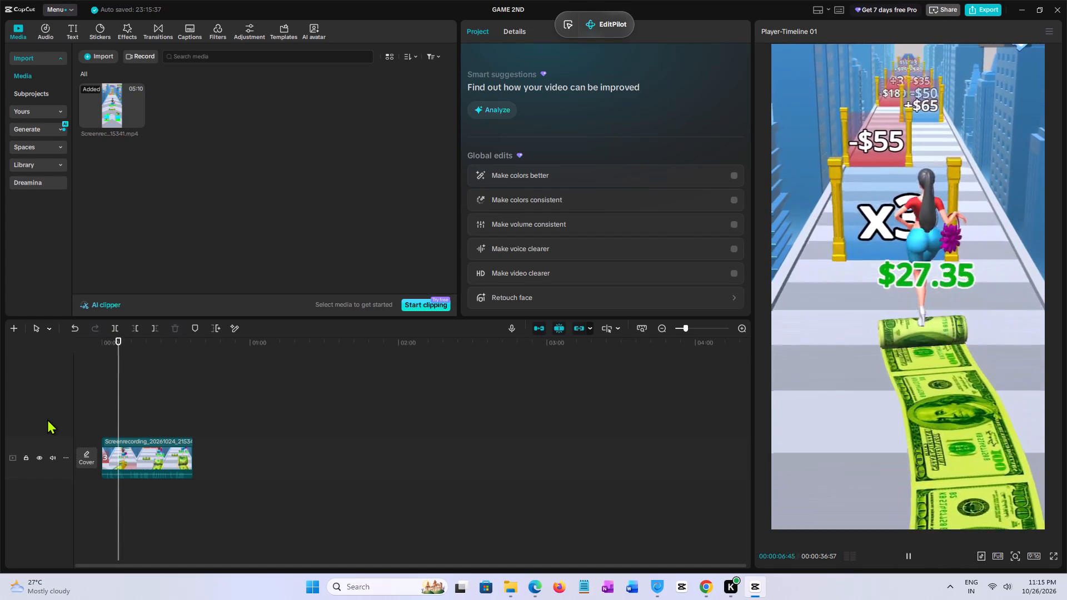
left_click(126, 427)
left_click_drag(126, 427, 77, 428)
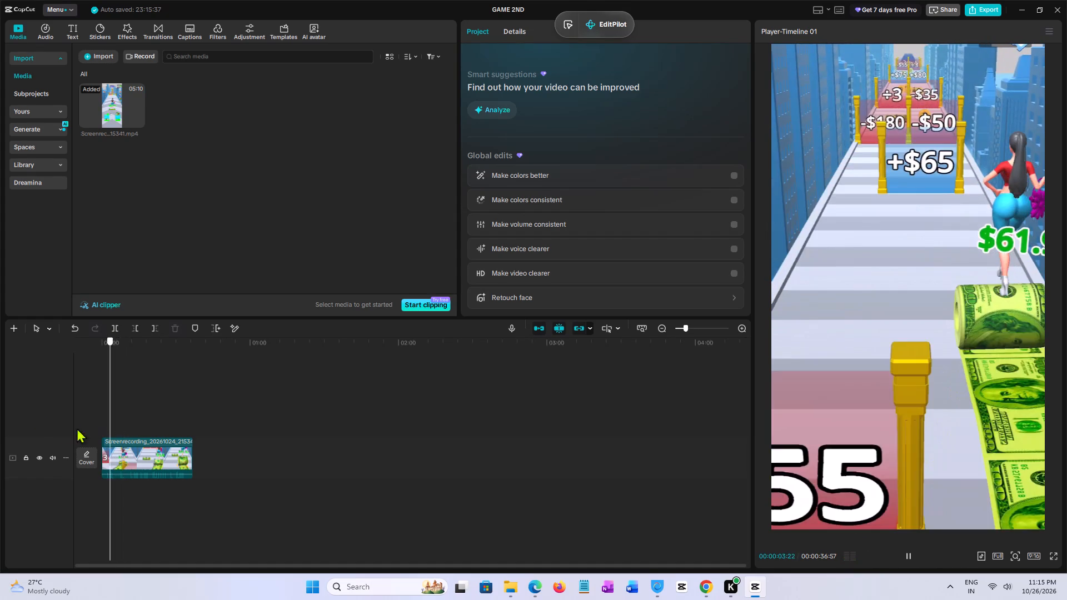
left_click_drag(77, 428, 54, 428)
scroll(221, 403, "up", 6, "ctrl")
left_click(124, 399, "ctrl")
left_click_drag(114, 399, 72, 403)
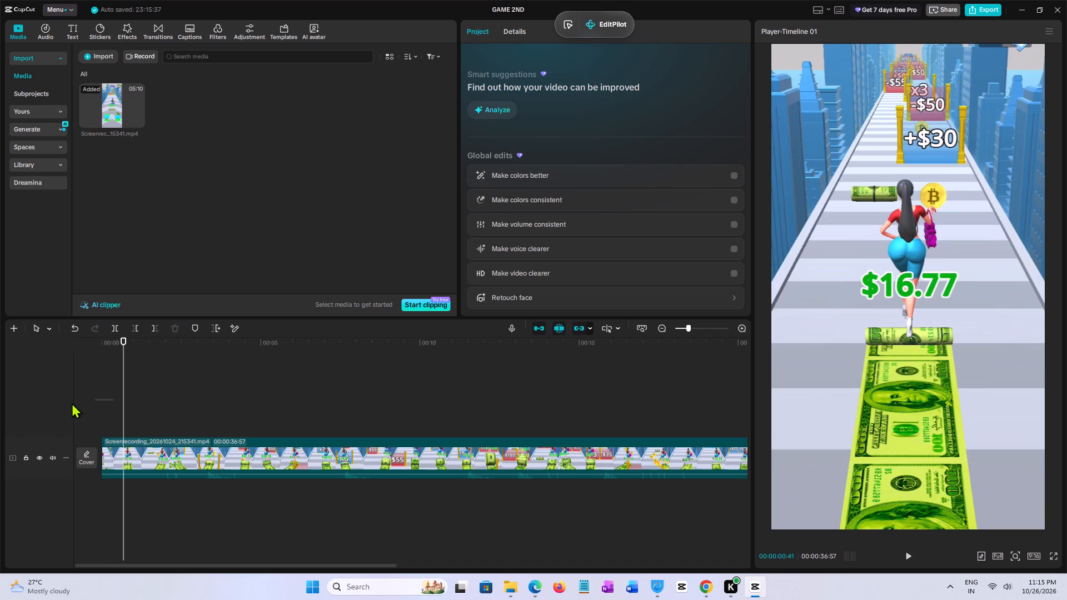
left_click_drag(72, 403, 32, 404)
left_click_drag(127, 421, 71, 422)
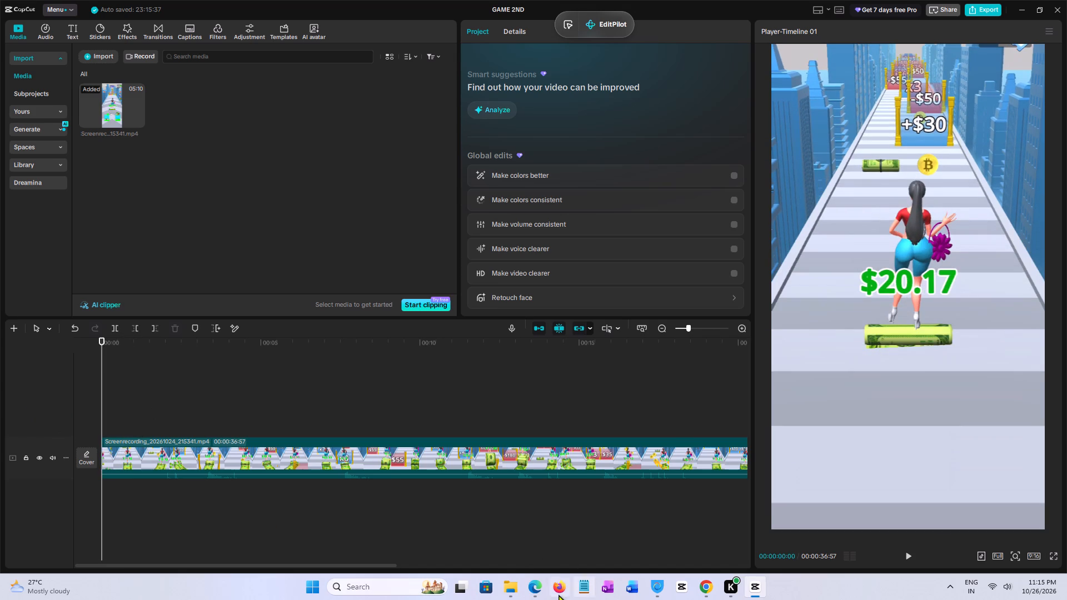
In File Explorer, open Sound Effects > FUNNY SOUND E on drive E and arrange the window over the CapCut project.
left_click(516, 595)
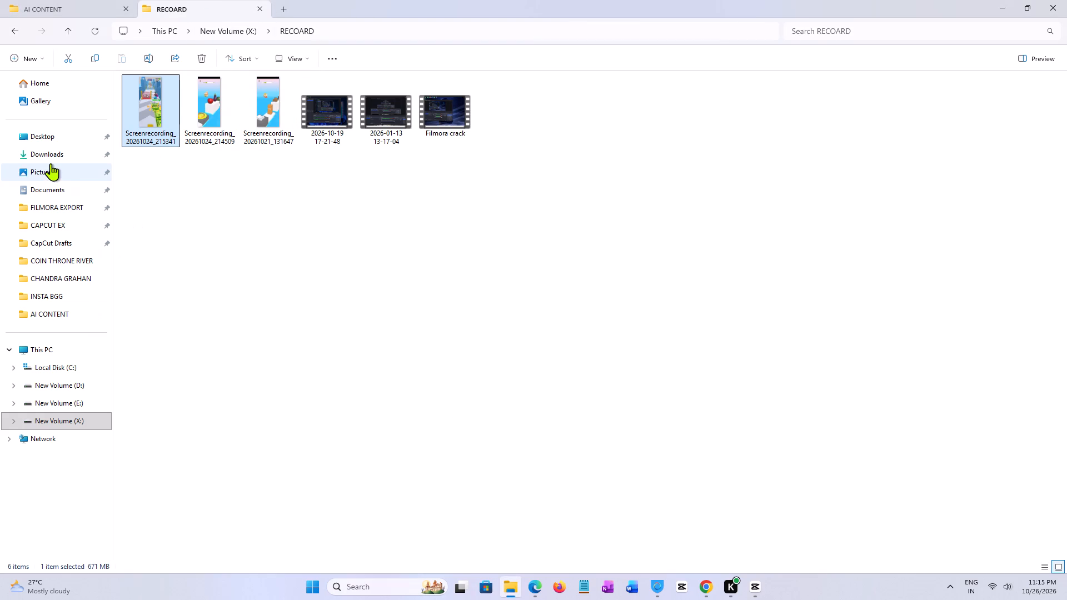
left_click(71, 402)
double_click(265, 107)
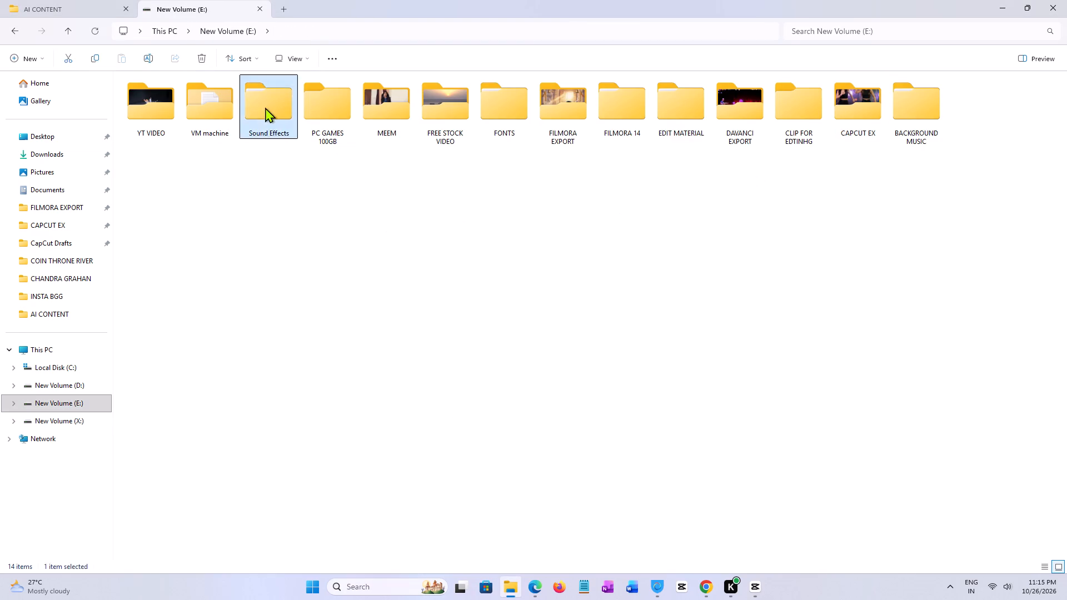
double_click(177, 131)
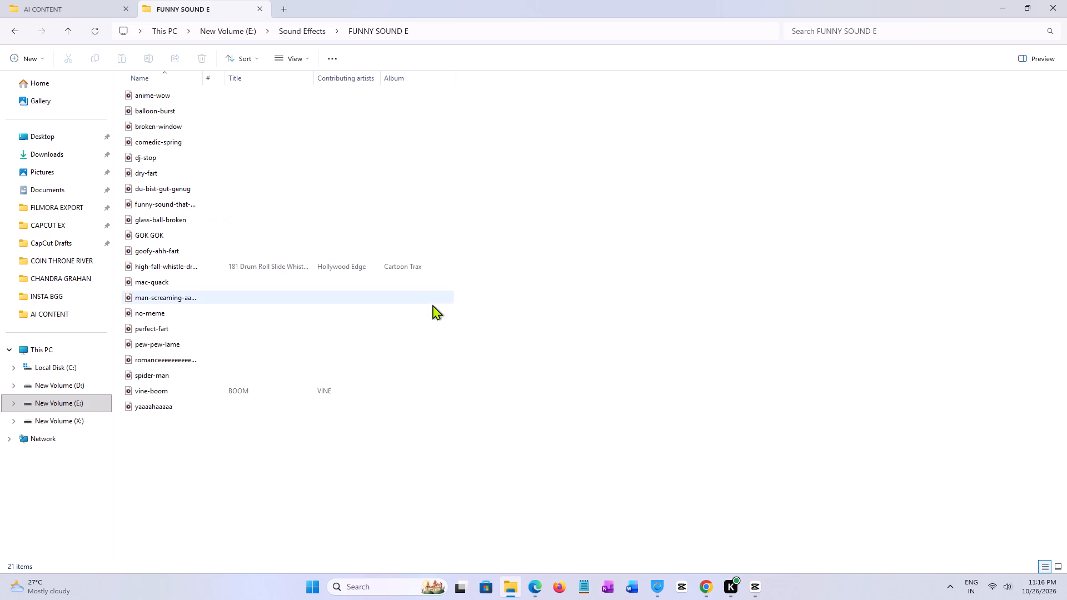
left_click(1030, 8)
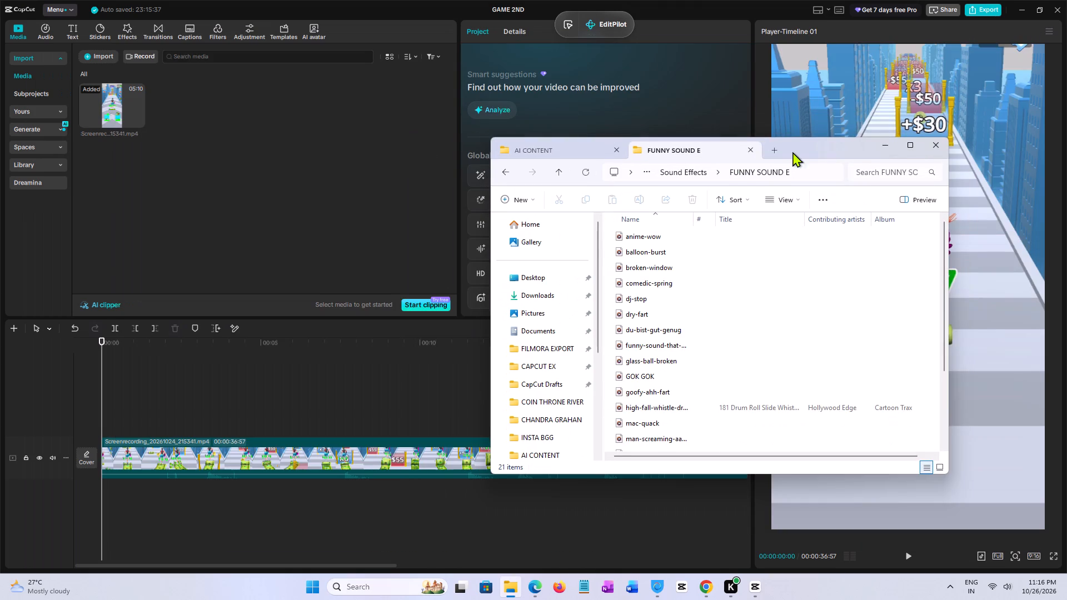
left_click_drag(801, 151, 806, 89)
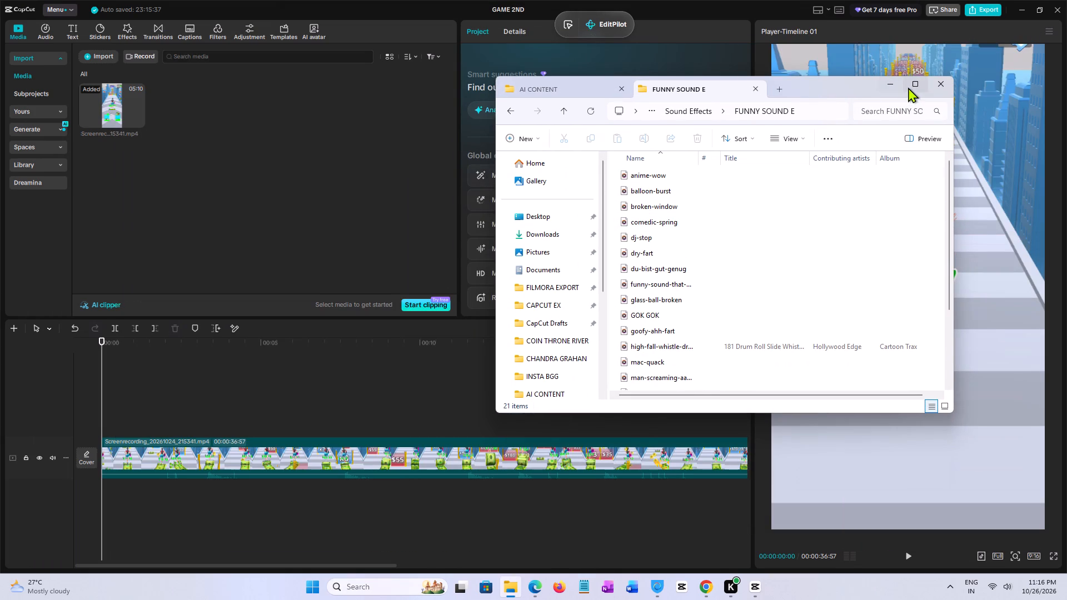
Browse the funny sounds, listen to anime-wow, and import it into the CapCut project's media.
scroll(772, 216, "down", 2)
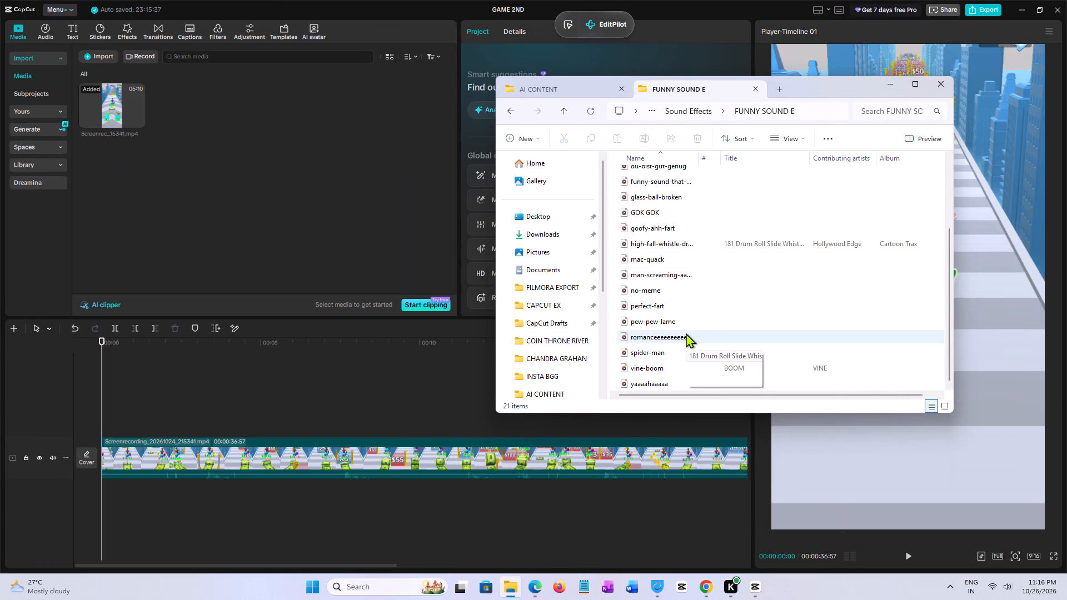
key("w")
scroll(736, 283, "up", 2)
key("w")
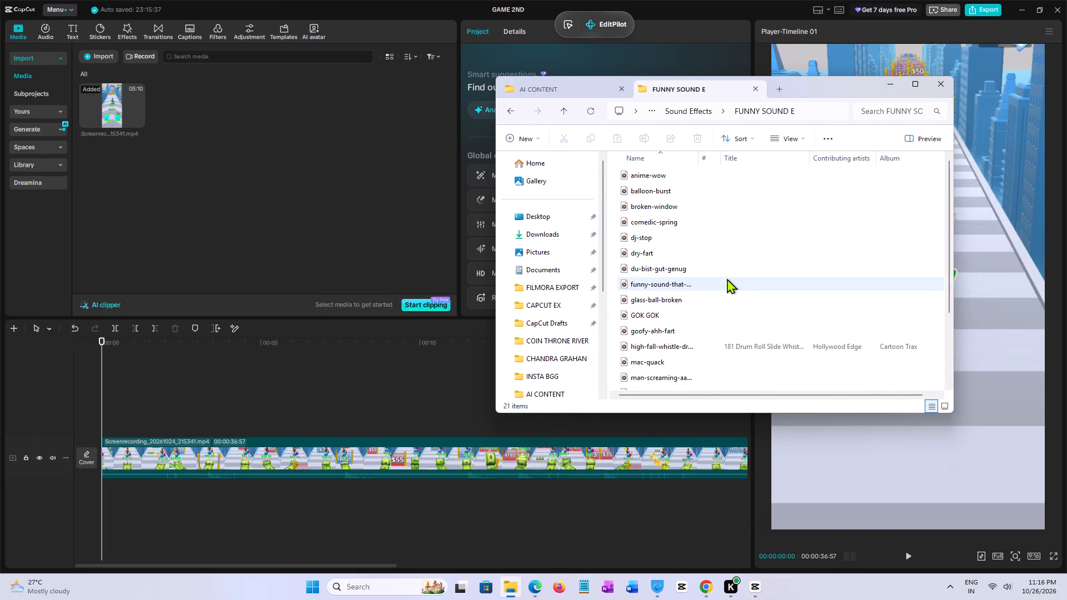
key("a")
key("a")
scroll(732, 251, "down", 4)
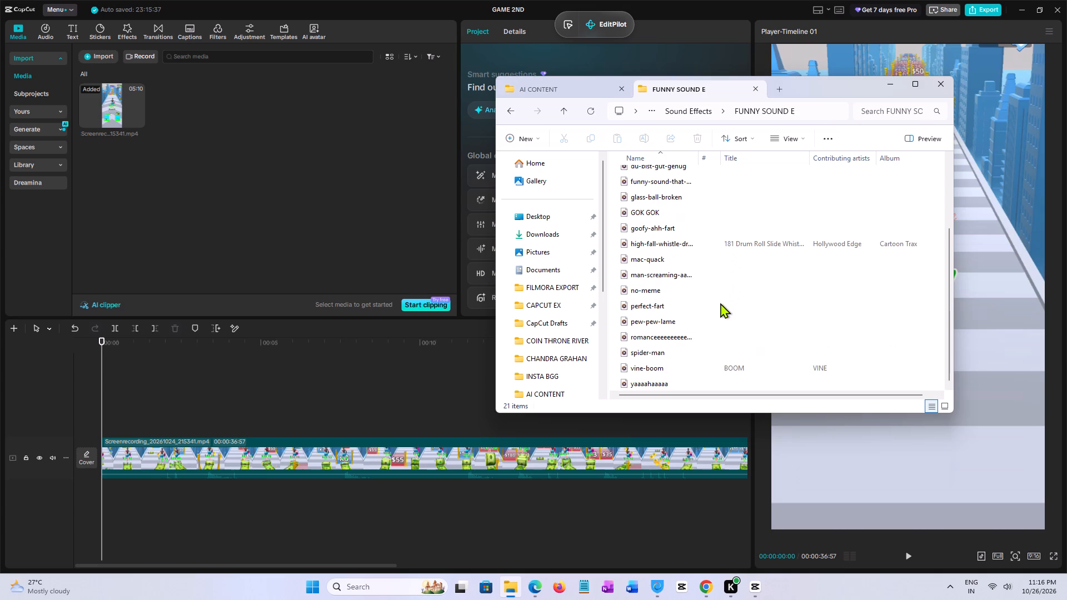
scroll(714, 313, "up", 4)
triple_click(644, 177)
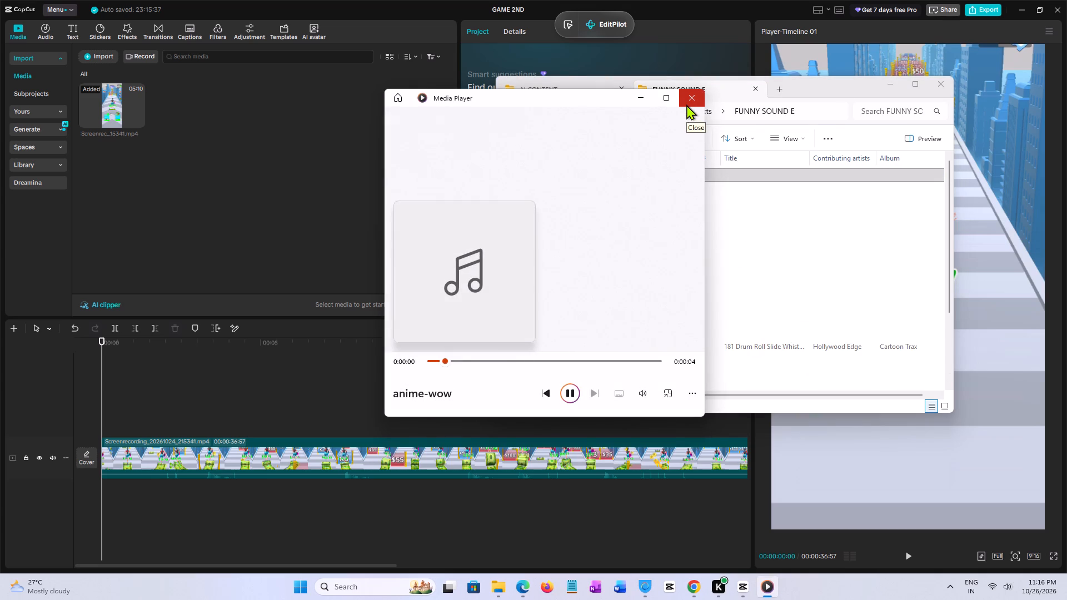
left_click(686, 104)
left_click_drag(686, 176, 202, 143)
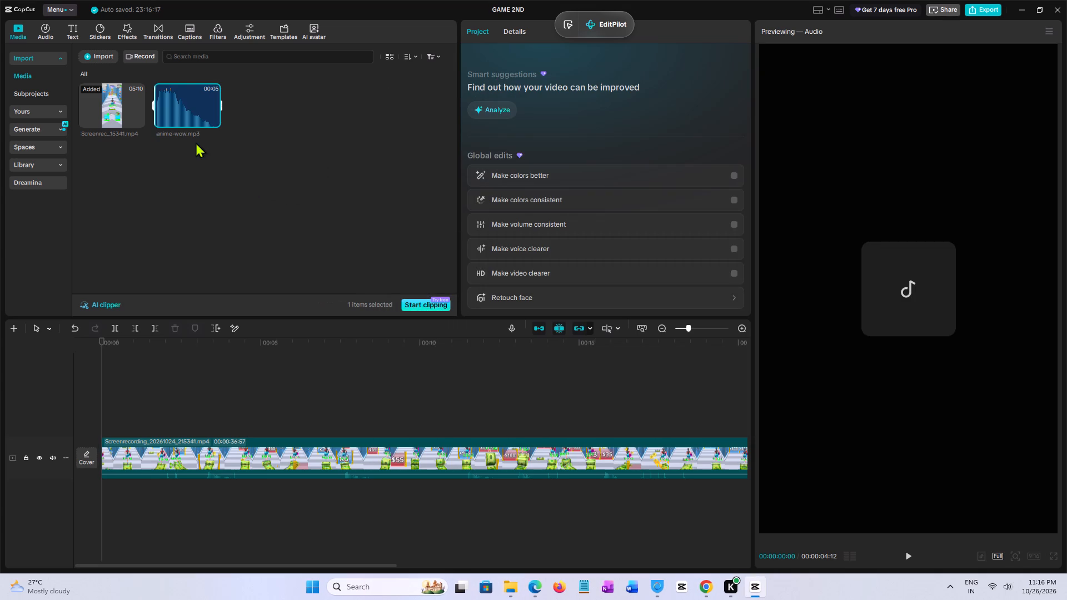
Add anime-wow.mp3 below the video, starting at about 3 seconds, where the runner passes the +$30 gate.
left_click(109, 347)
left_click_drag(108, 347, 19, 350)
key("space")
left_click(137, 373)
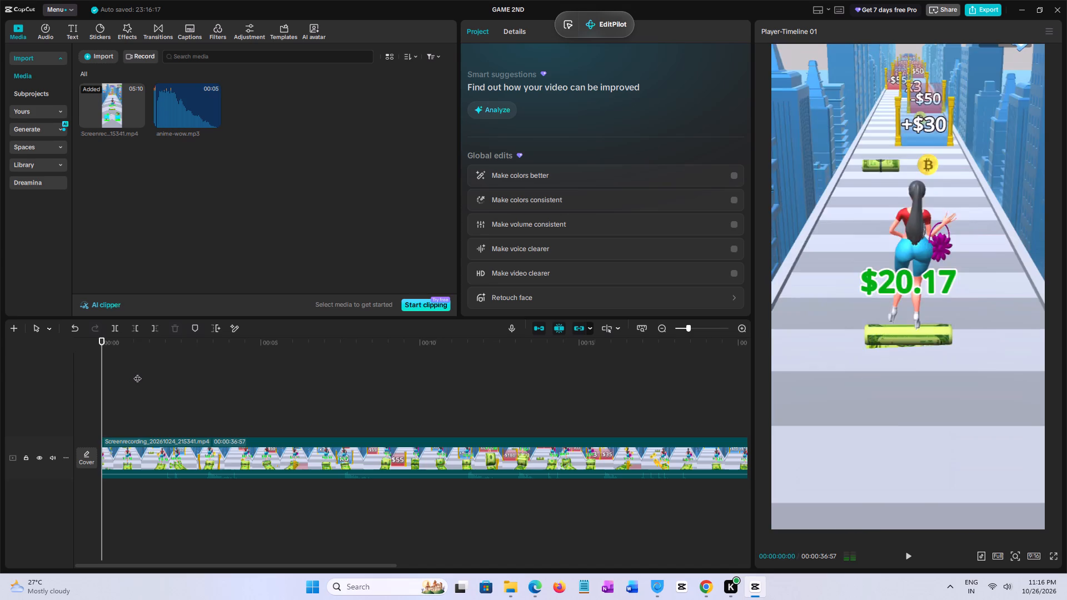
left_click_drag(137, 373, 0, 386)
key("space")
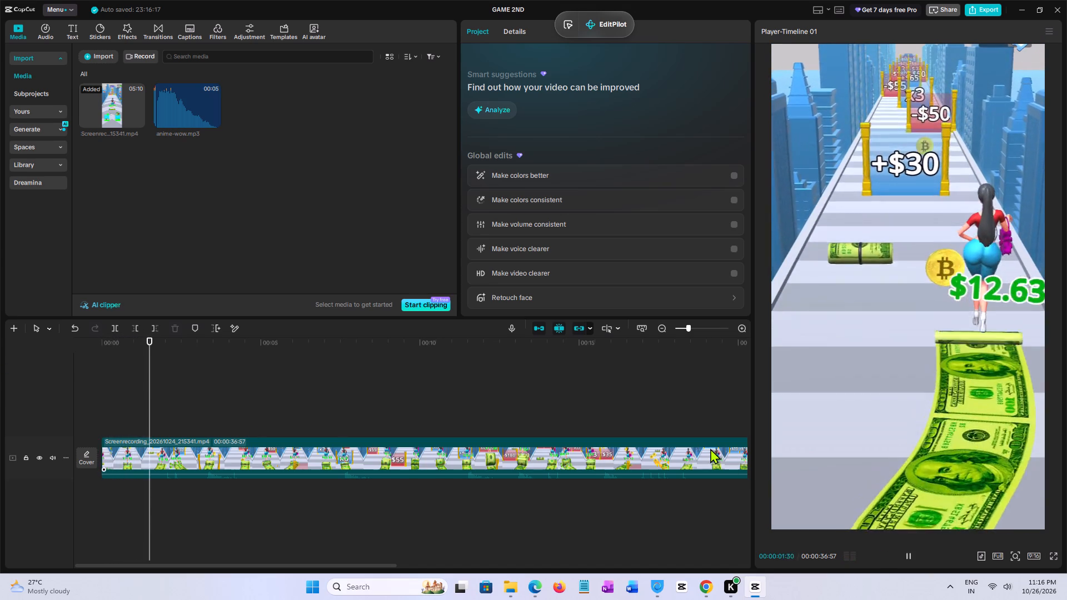
key("space")
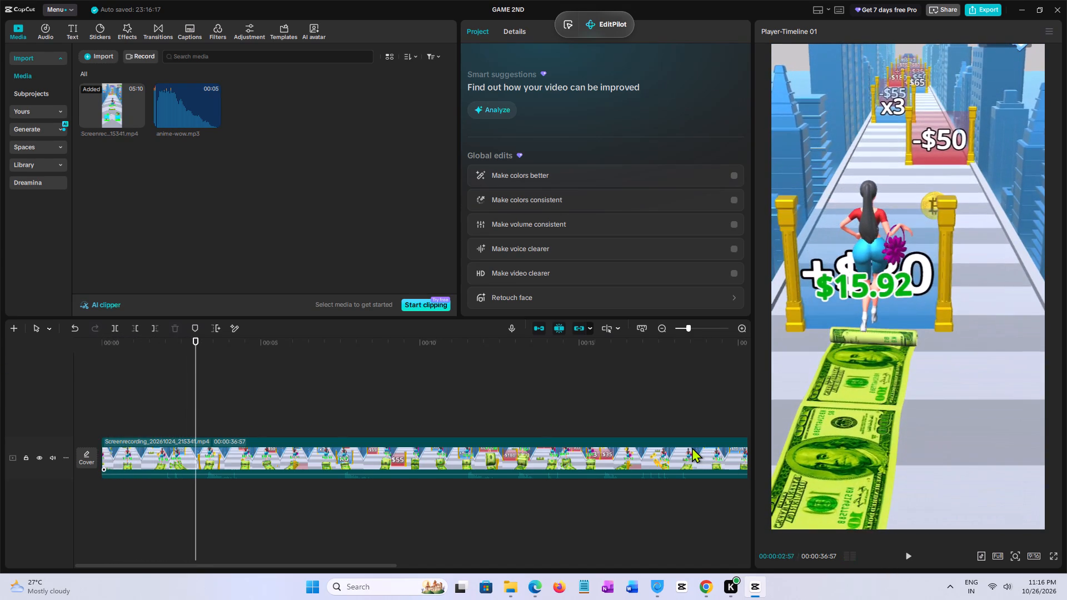
key("space")
key("space")
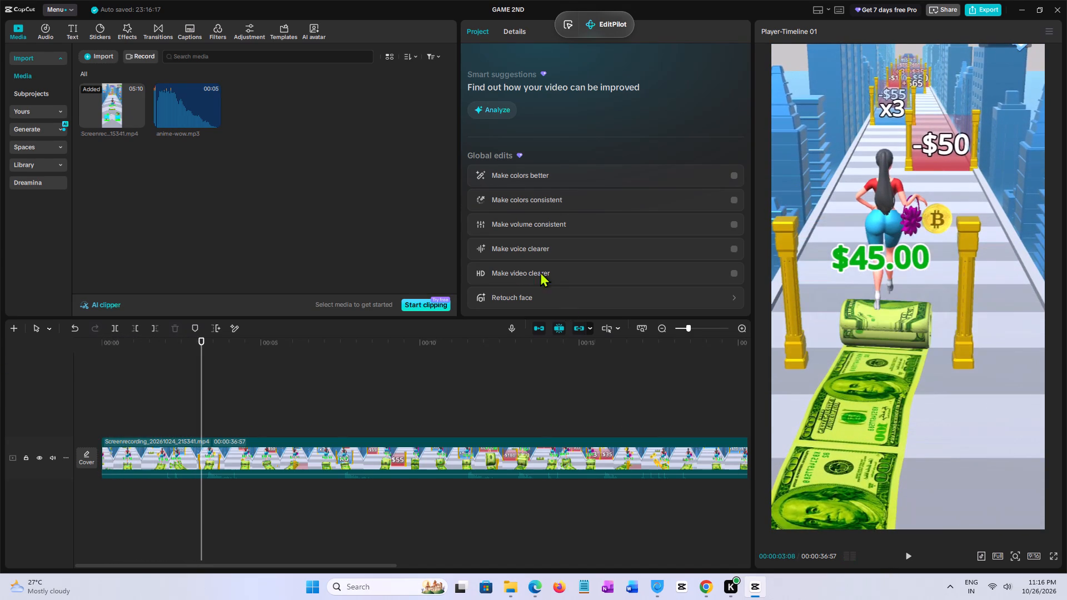
left_click_drag(183, 99, 179, 513)
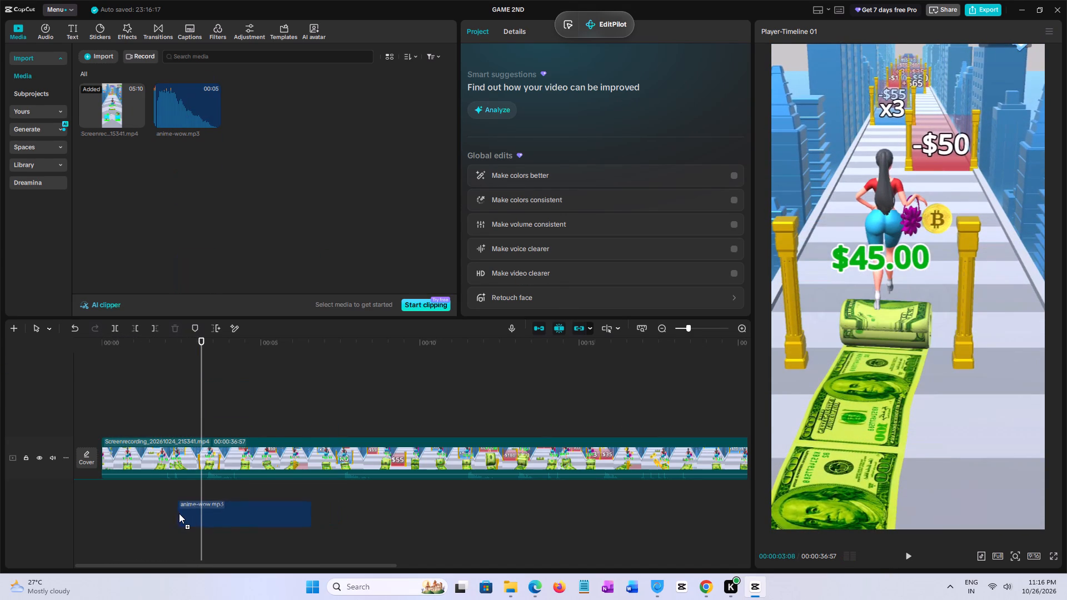
left_click_drag(179, 513, 178, 502)
left_click_drag(209, 494, 225, 493)
Play back the anime-wow sound at the +$30 gate and lower the system volume.
left_click(172, 409)
key("space")
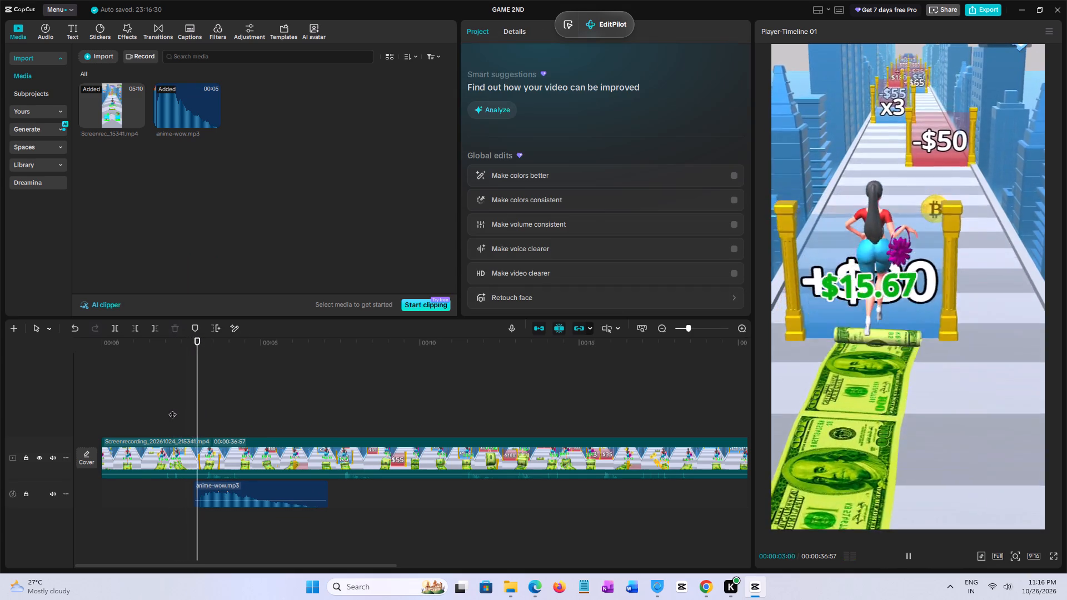
key("space")
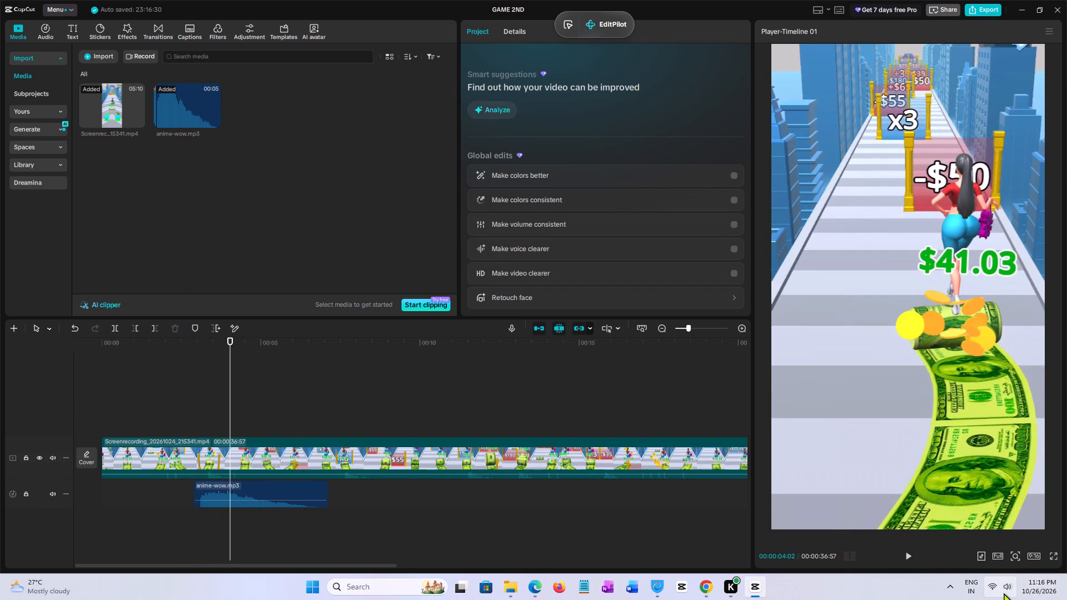
scroll(1005, 593, "down", 17)
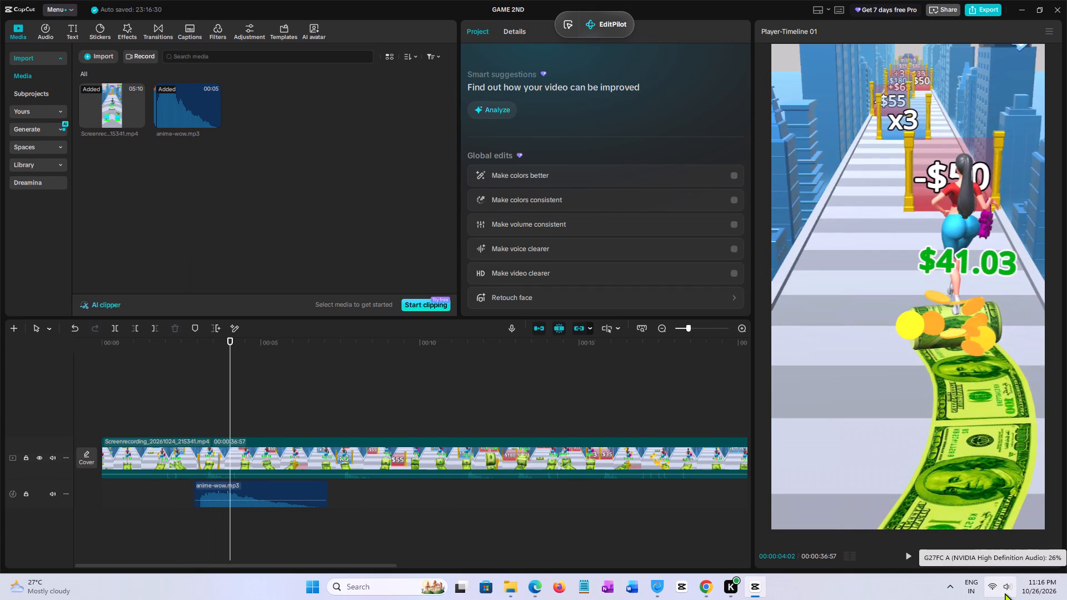
scroll(1005, 593, "down", 1)
Recheck the sound's timing at the +$30 gate and shift the anime-wow clip slightly earlier, to about 2.7 seconds.
left_click(169, 414)
key("space")
key("space")
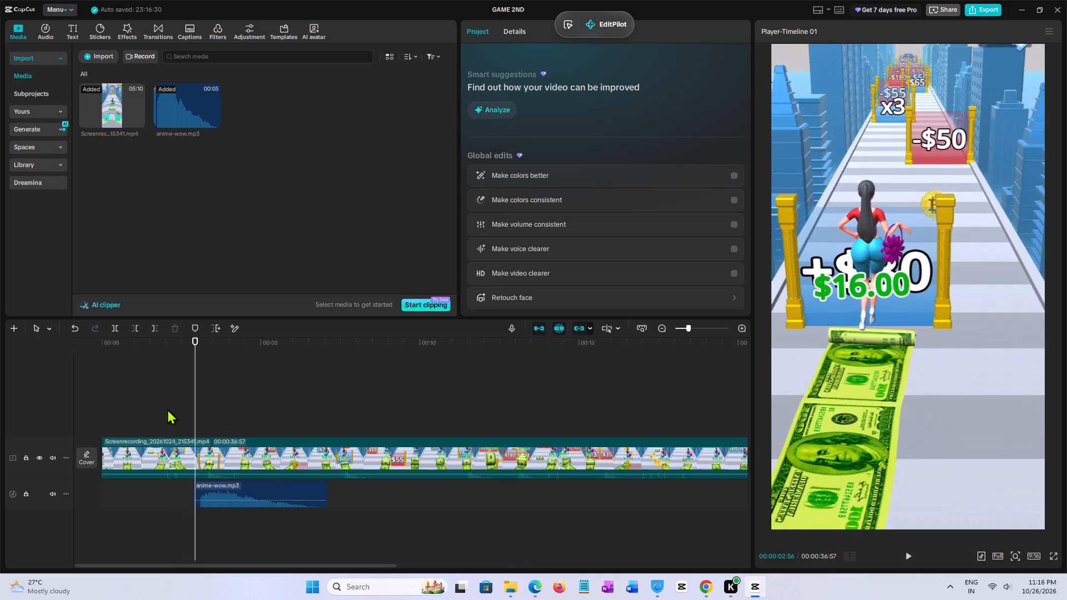
key("space")
key("space")
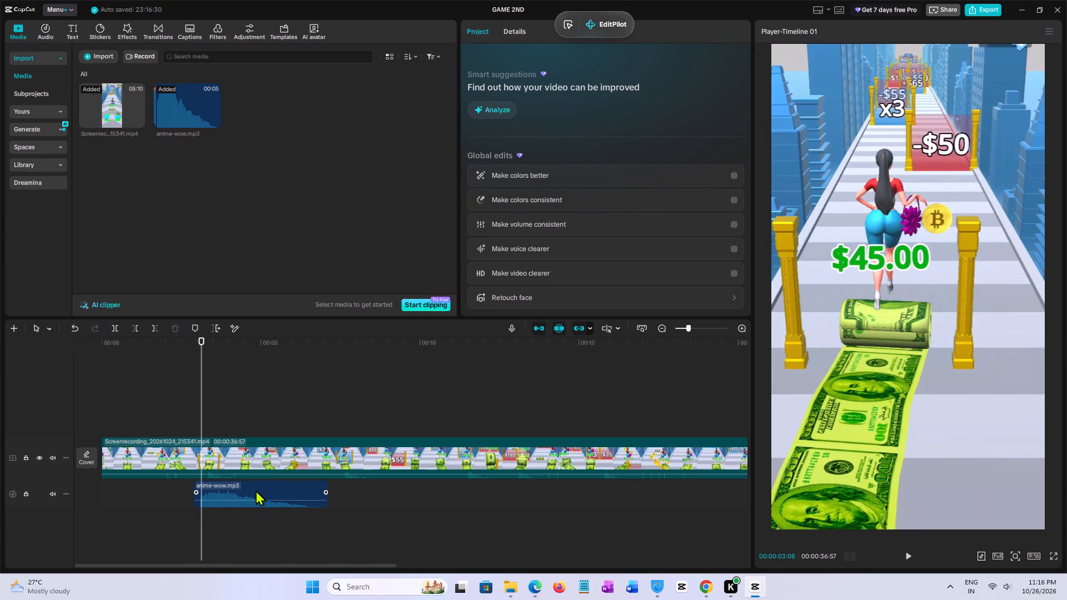
left_click_drag(256, 490, 250, 491)
Play on to the x3 gate and add a second anime-wow.mp3 on the audio track at about 7 seconds.
left_click(174, 425)
key("space")
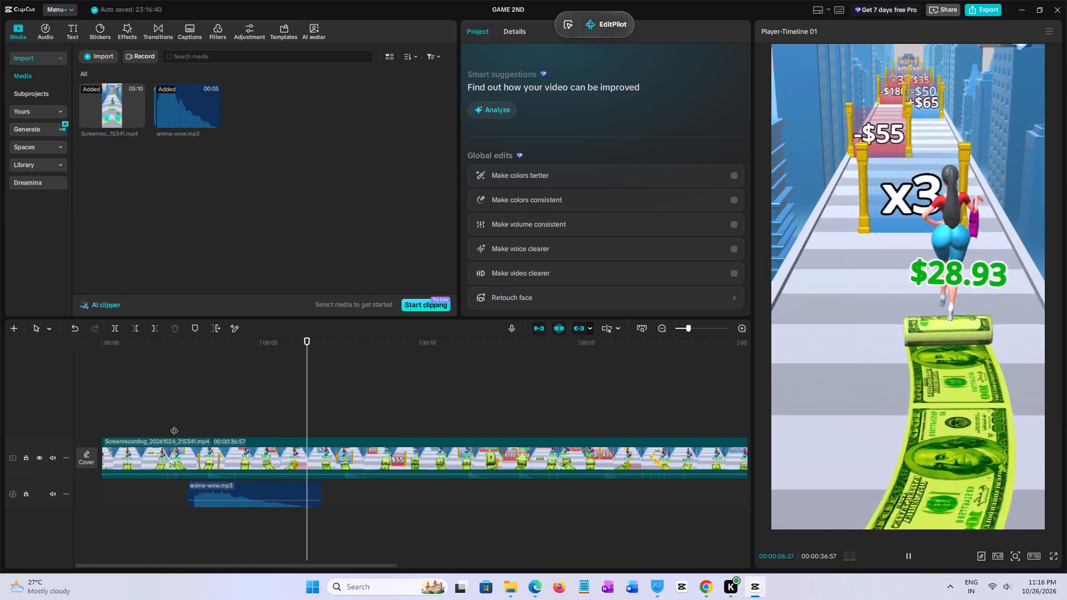
key("space")
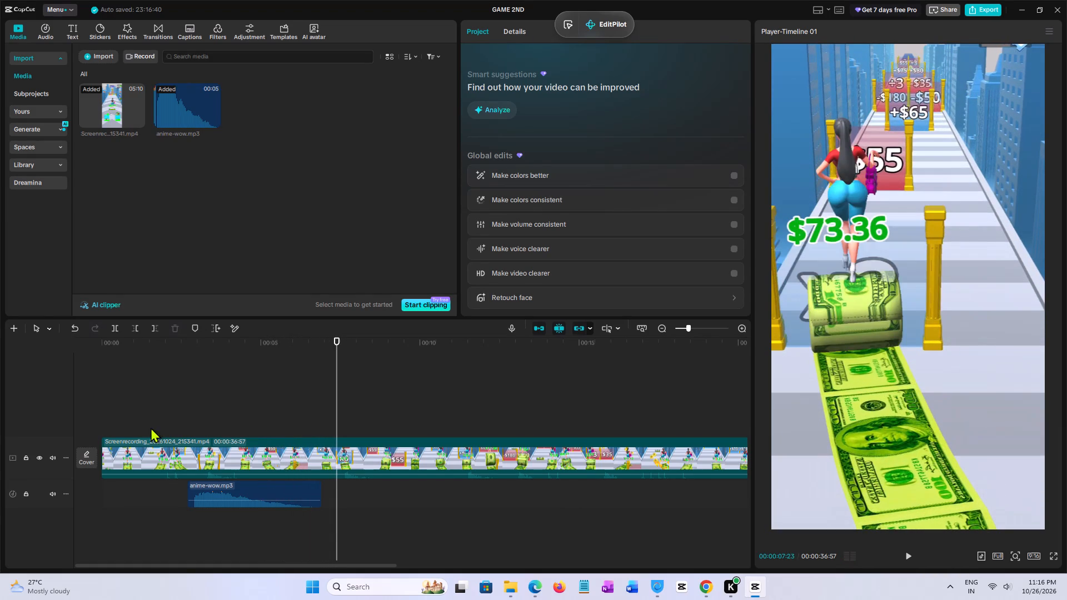
left_click_drag(178, 111, 325, 497)
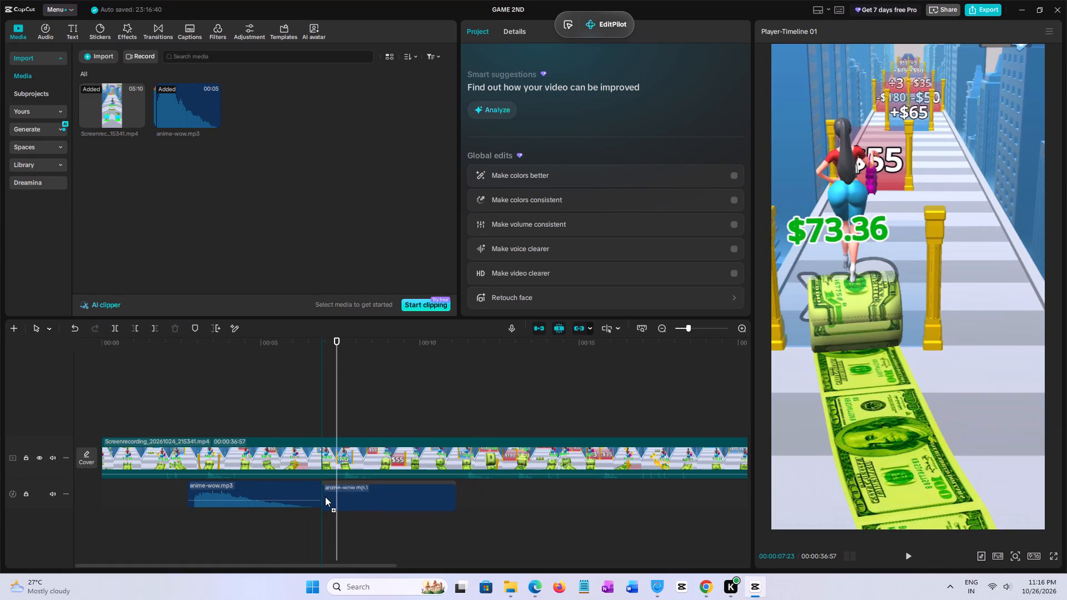
left_click_drag(325, 497, 328, 492)
Play on to the +$65 gate and add a third anime-wow.mp3 on a second audio track at about 11 seconds.
left_click(310, 428)
key("space")
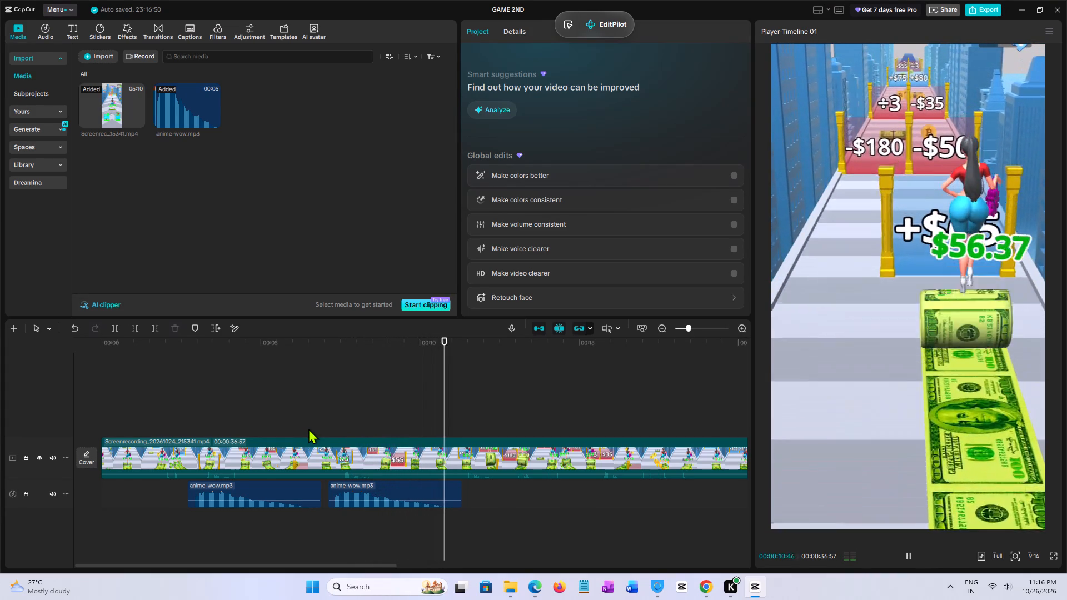
key("space")
key("space")
key("space")
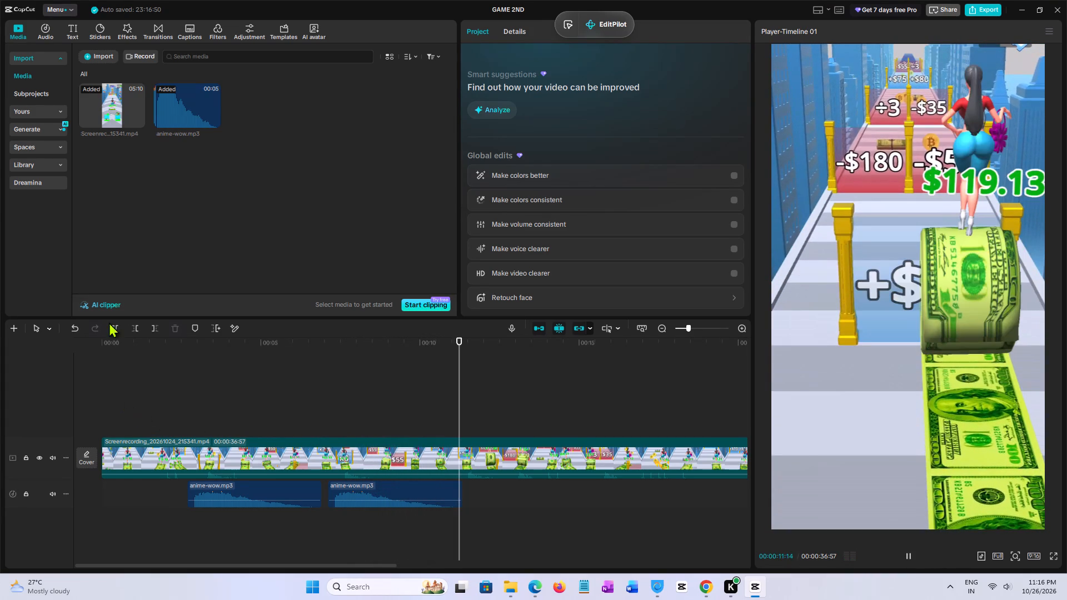
left_click_drag(173, 107, 455, 501)
left_click(488, 516)
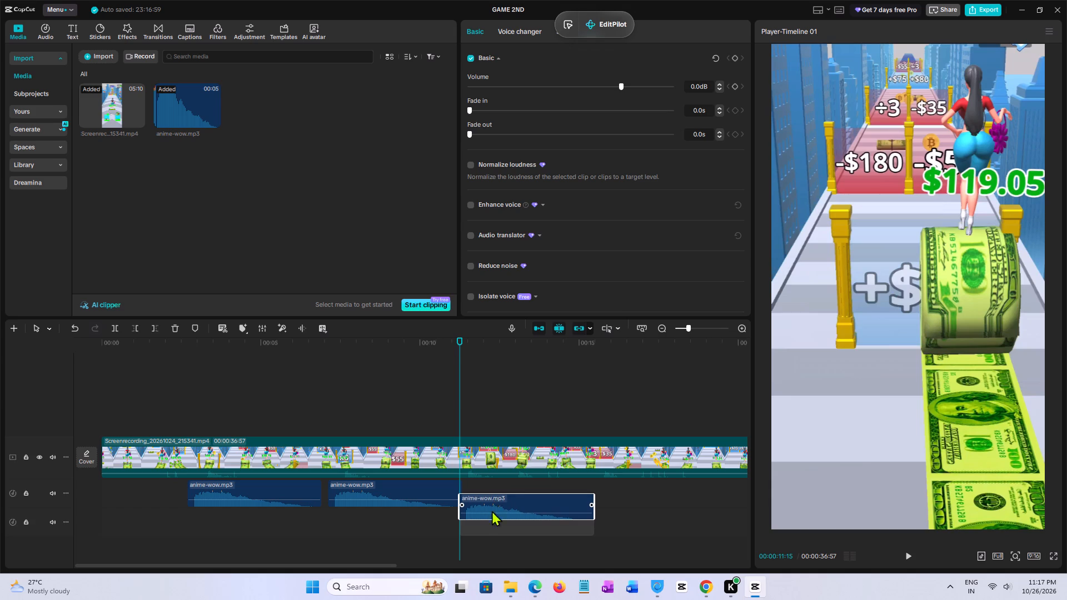
Play back the third anime-wow sound from the +$65 gate through the -$50 gate to check where it should end.
left_click(432, 381)
key("space")
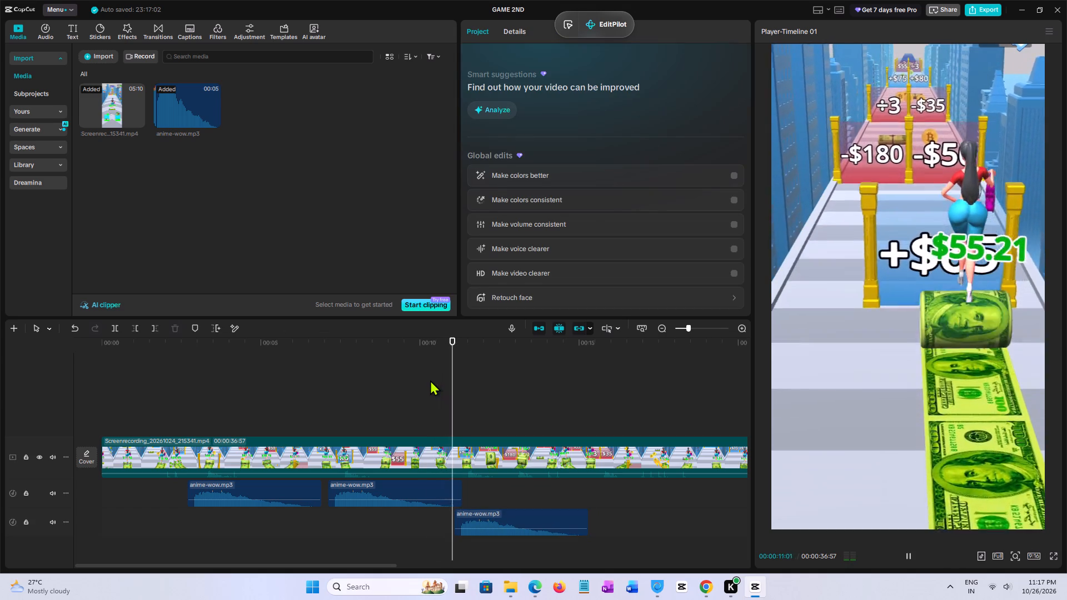
key("space")
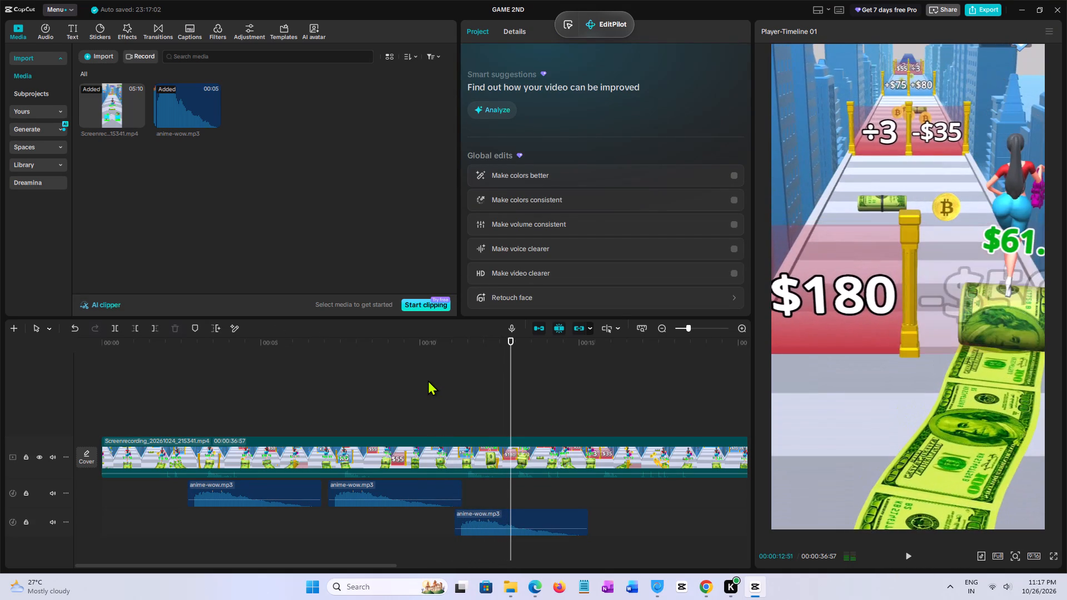
key("space")
key("space")
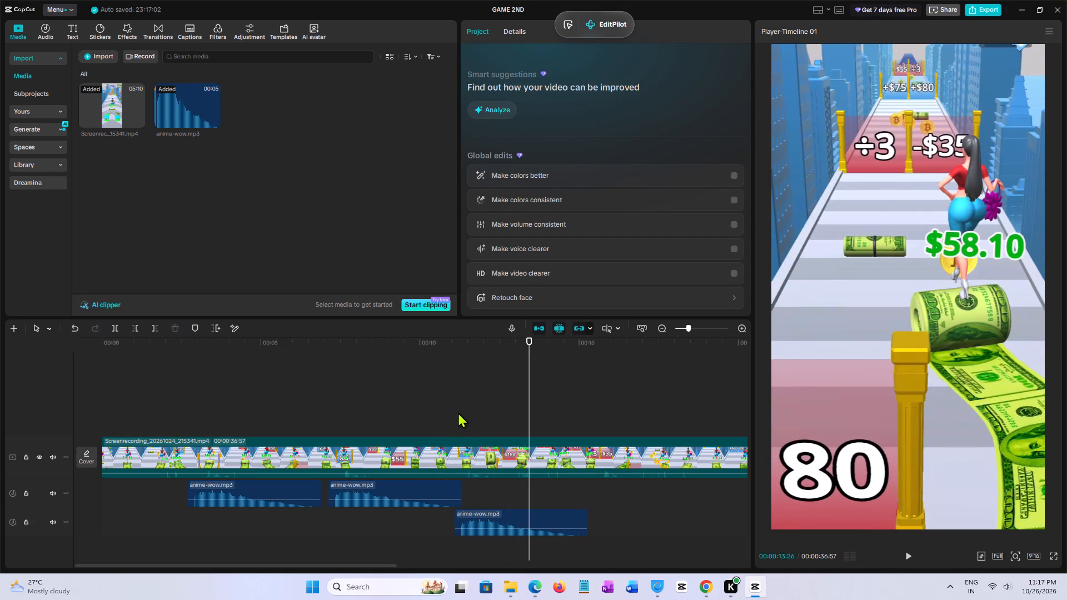
left_click(453, 410)
key("space")
key("space")
key("space")
key("space")
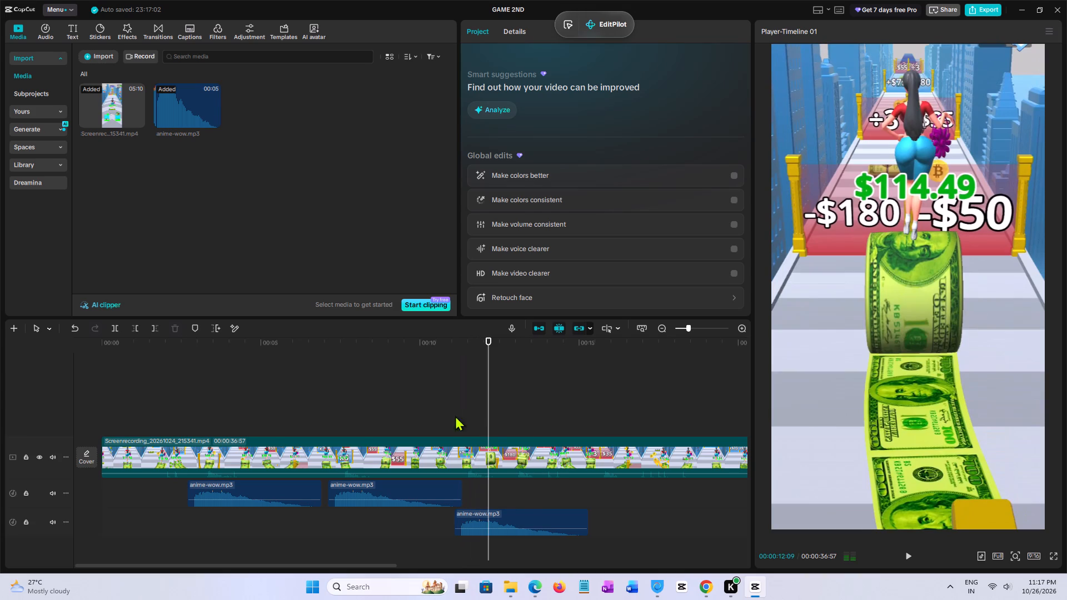
Trim off the third anime-wow clip's end just before the -$50 gate, at about 12.4 seconds, and set a 0.4 s fade-out.
key("space")
key("space")
left_click(524, 518)
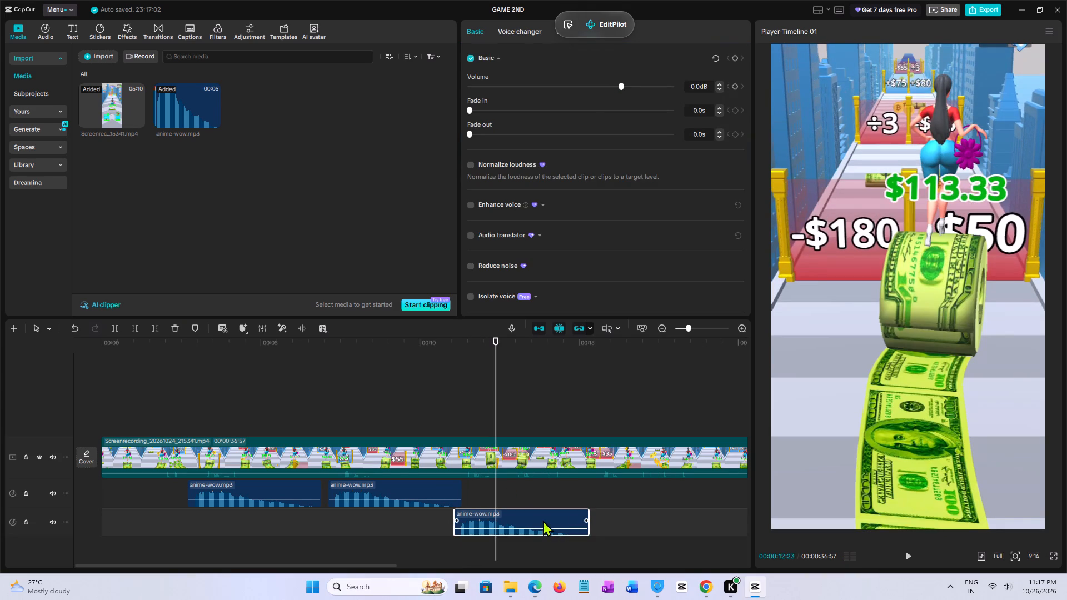
left_click(543, 521)
key("w")
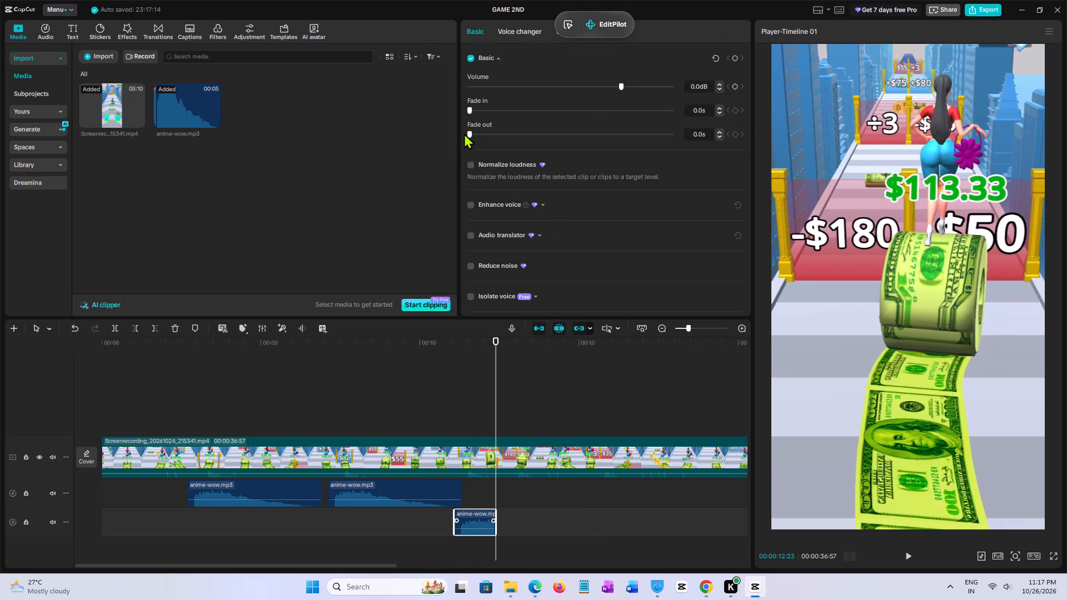
left_click_drag(468, 132, 527, 146)
Play on from the shortened clip and place the playhead where the runner hits the -$50 gate, at about 12.8 seconds.
key("space")
key("space")
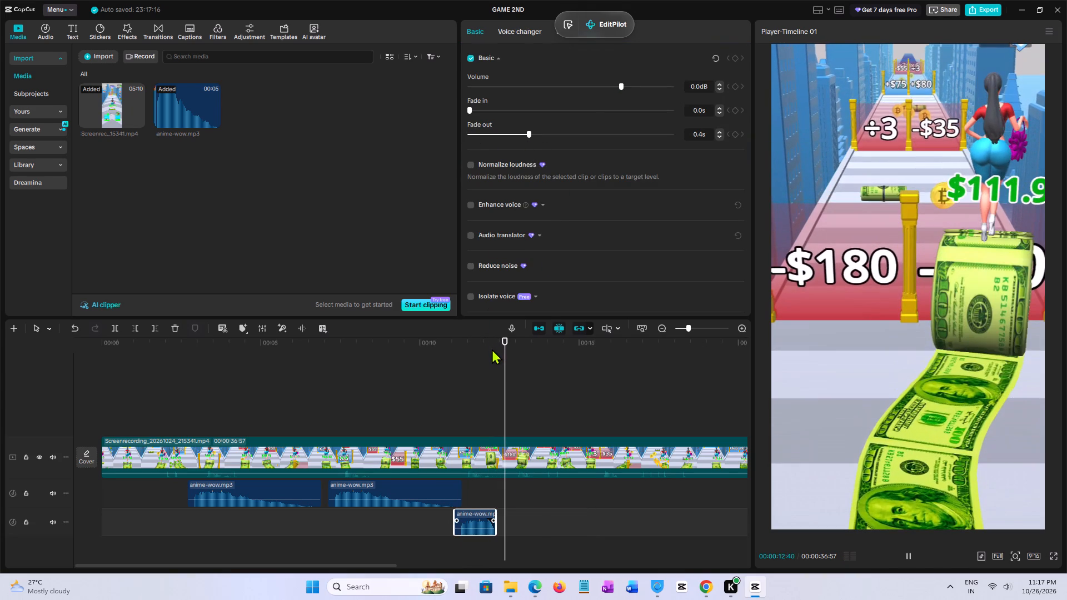
key("space")
key("space")
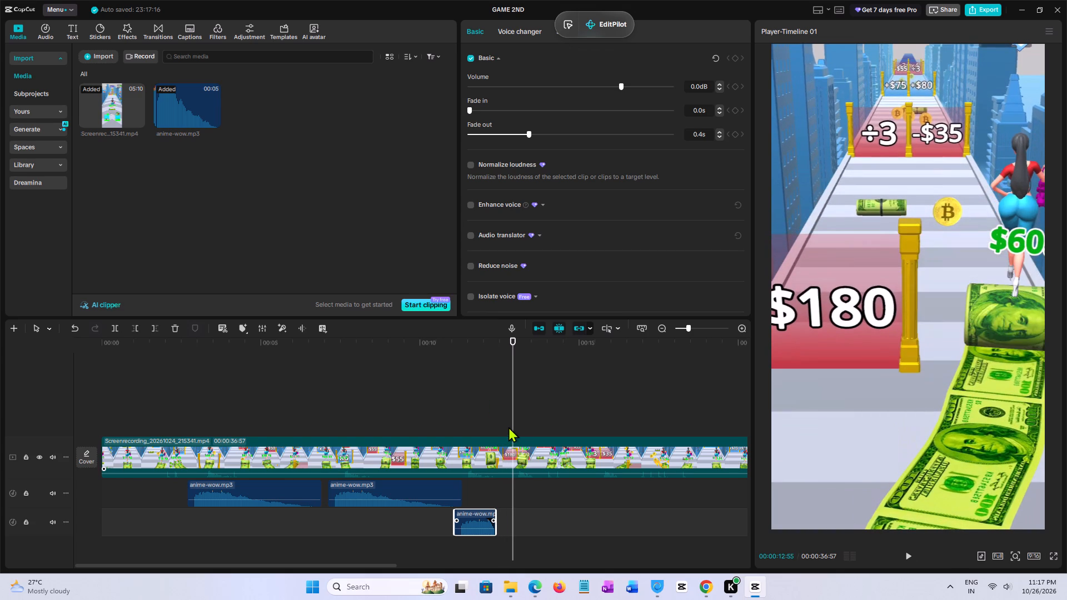
left_click(508, 427)
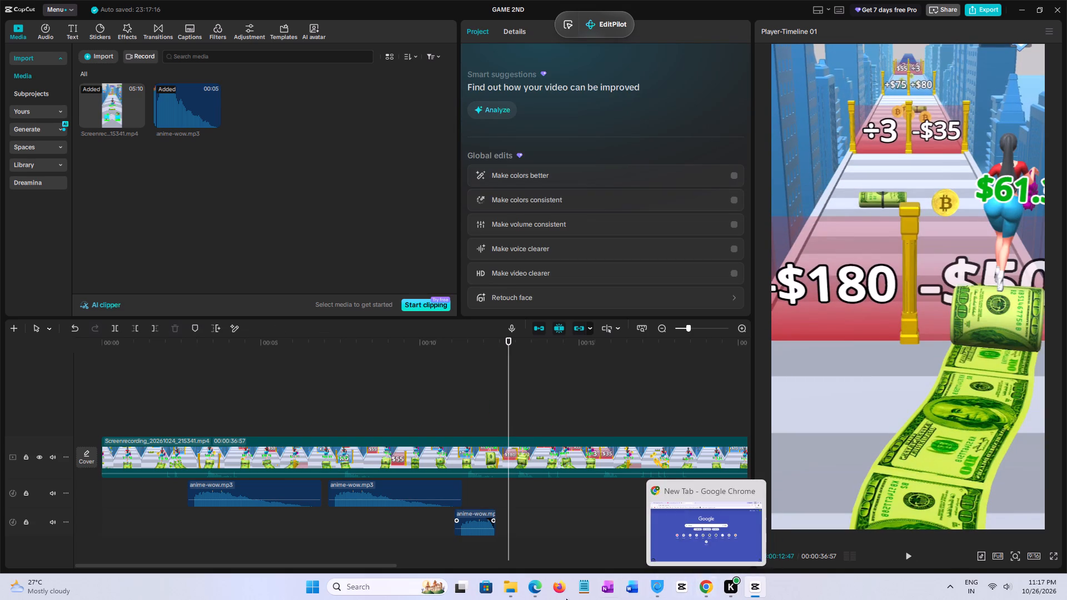
Browse the FUNNY SOUND E folder and audition mac-quack, vine-boom, perfect-fart and no-meme for the -$50 gate.
left_click(505, 586)
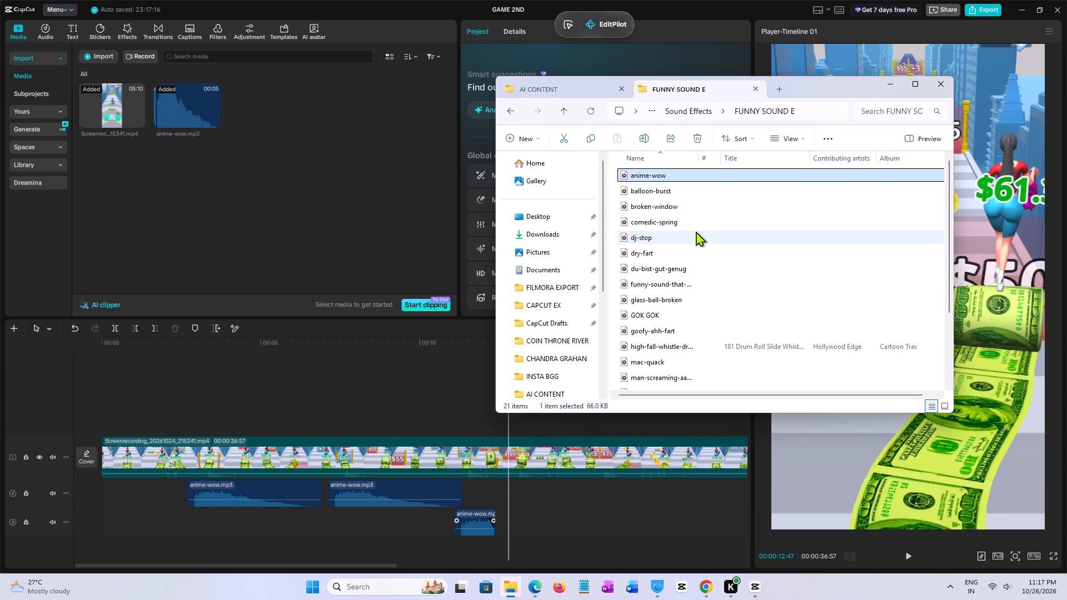
scroll(685, 263, "down", 2)
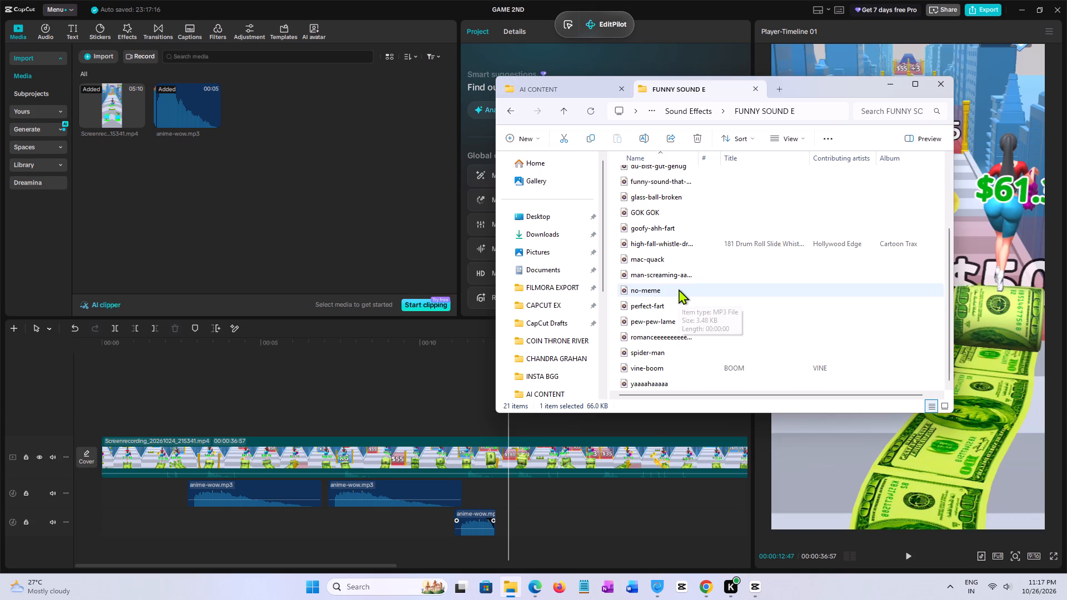
scroll(679, 291, "down", 2)
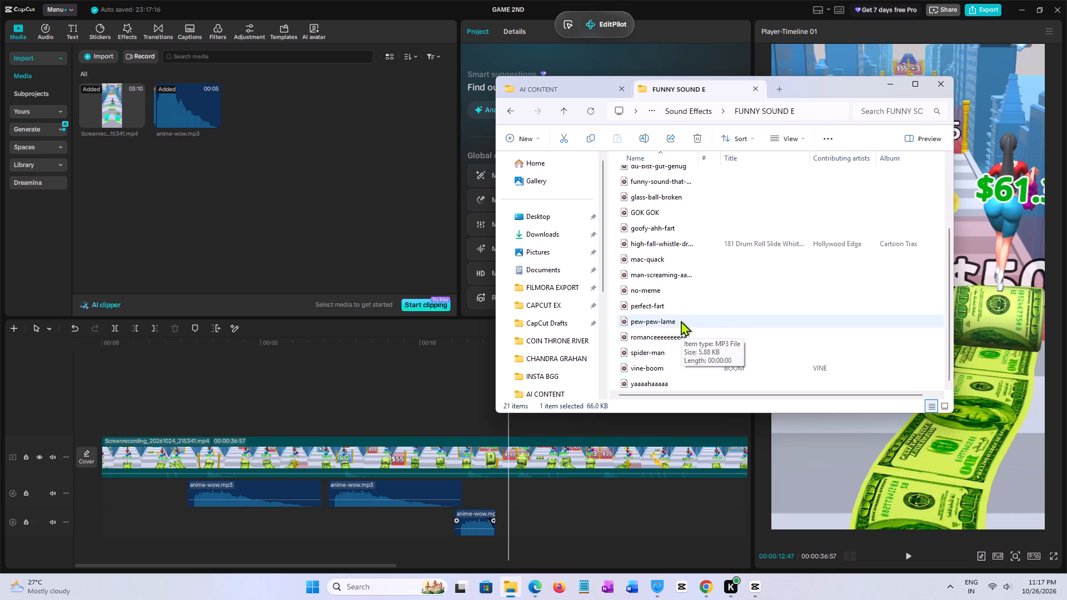
scroll(679, 304, "up", 2)
scroll(682, 291, "down", 2)
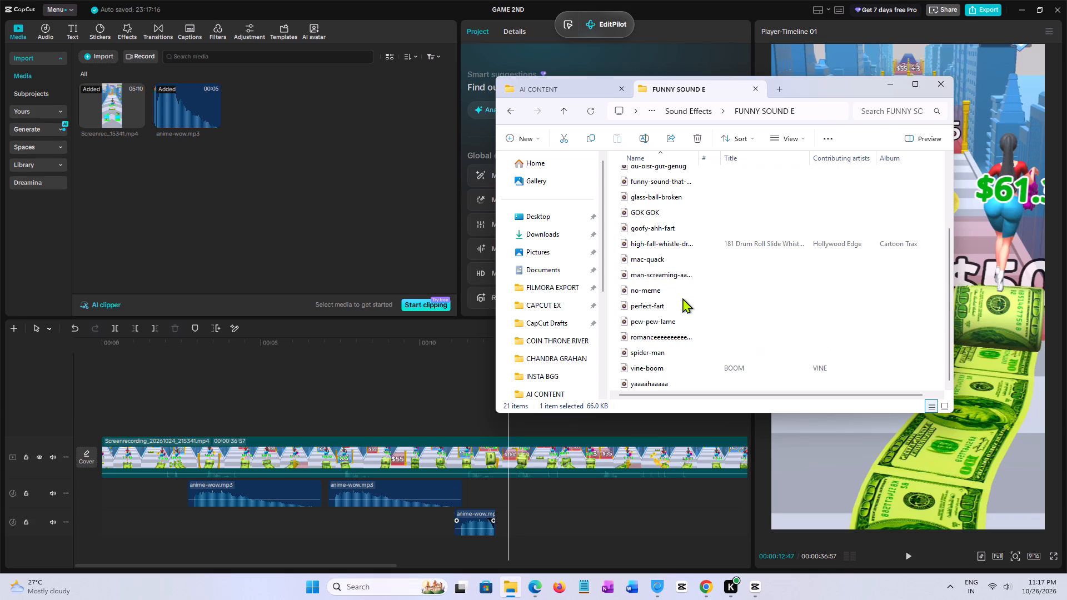
scroll(682, 299, "down", 2)
double_click(645, 263)
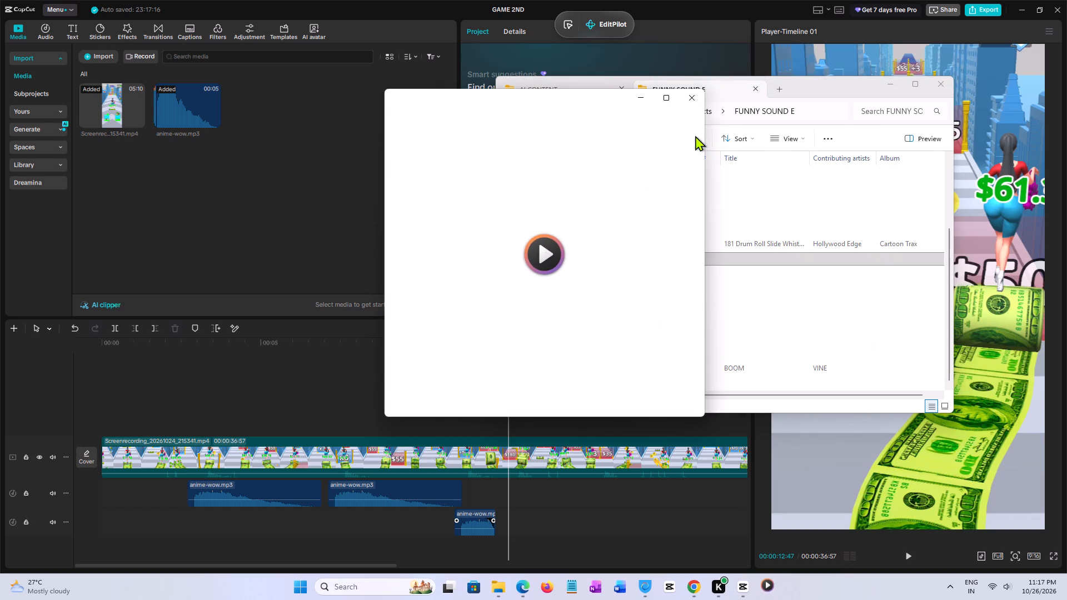
left_click_drag(601, 103, 517, 111)
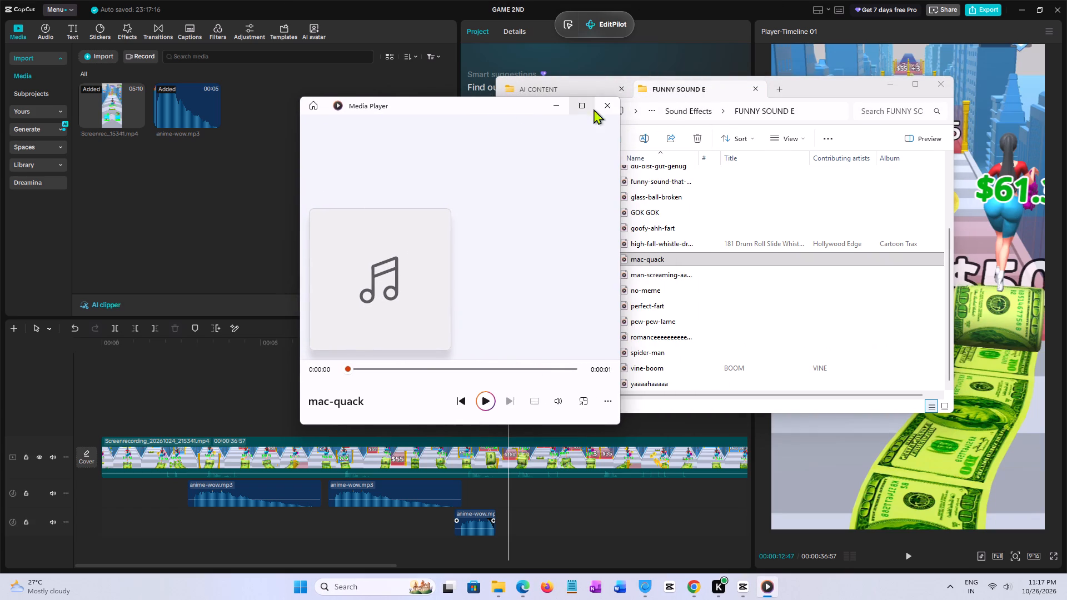
left_click(609, 109)
scroll(736, 264, "down", 2)
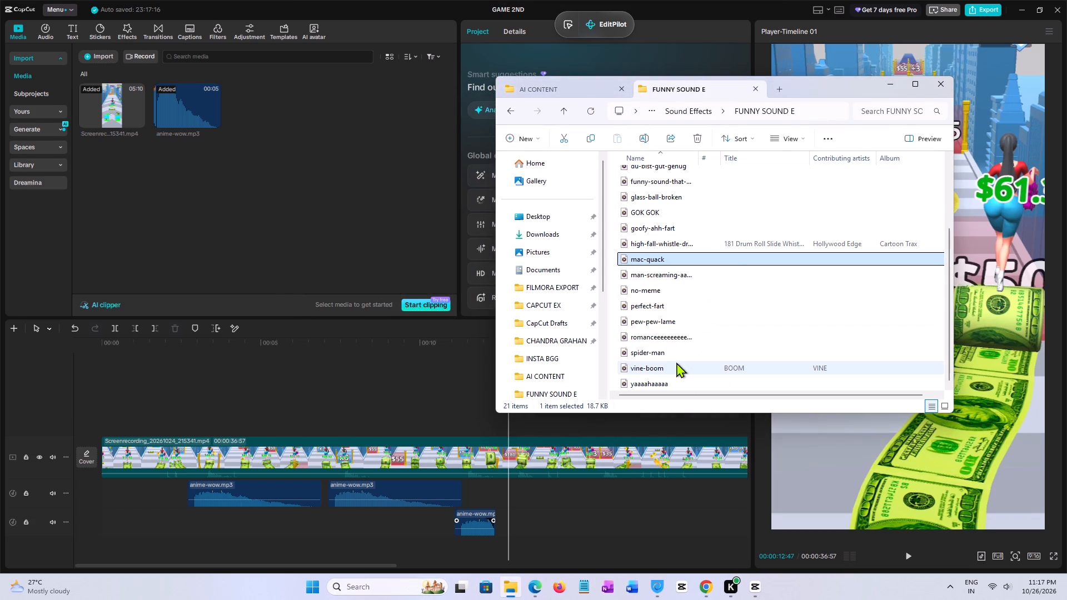
double_click(667, 368)
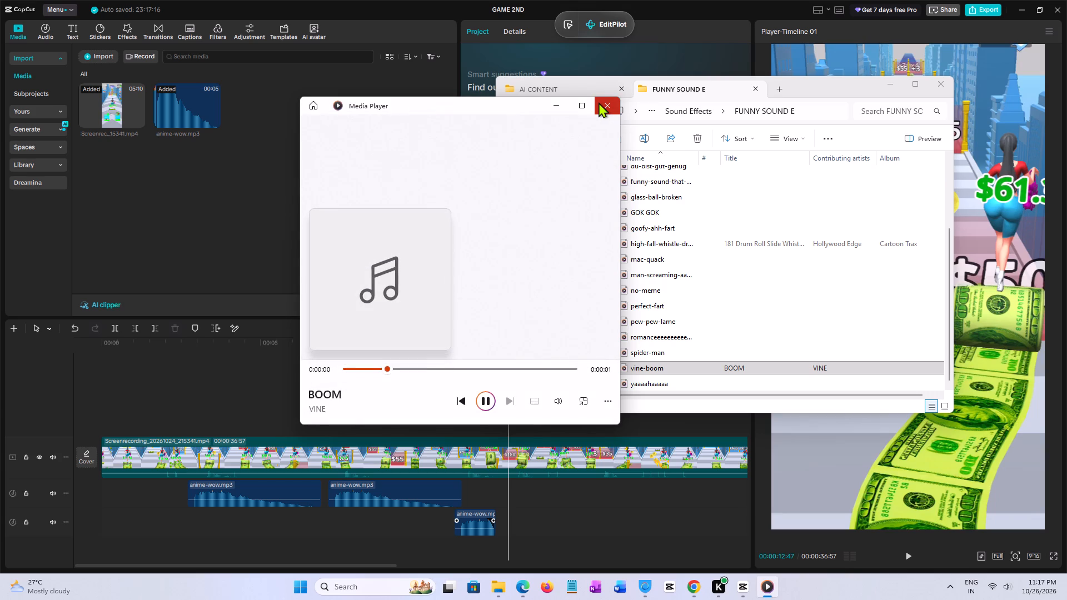
left_click(604, 102)
scroll(719, 333, "down", 2)
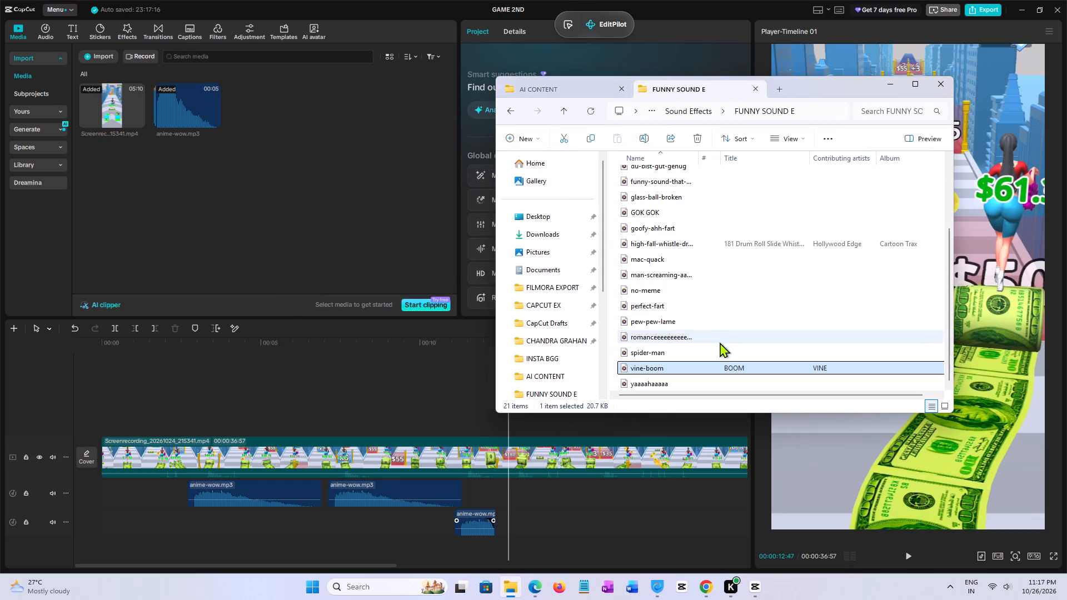
double_click(665, 307)
left_click(600, 108)
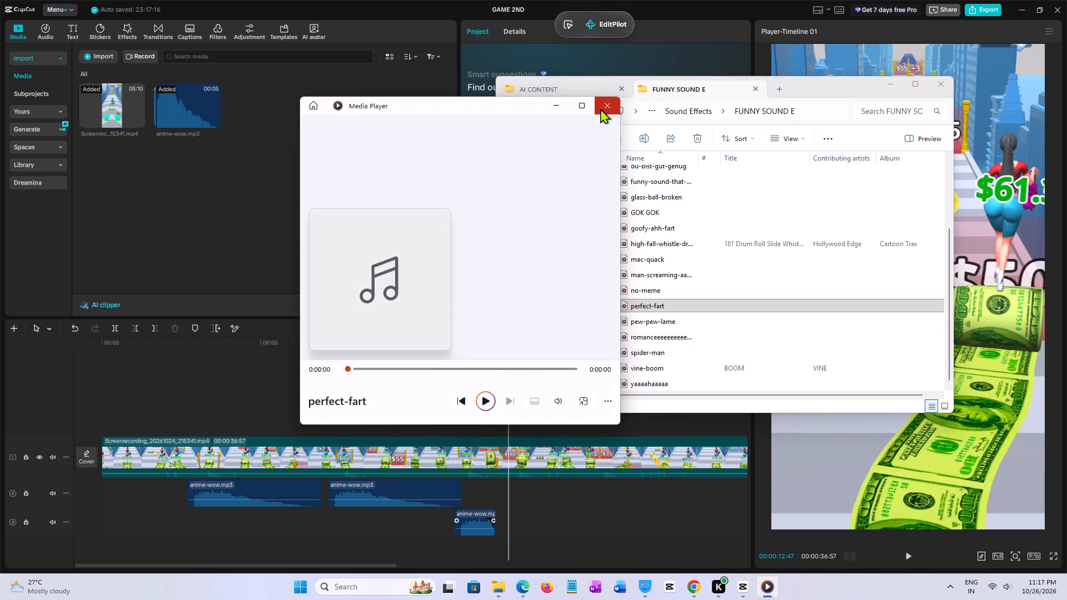
triple_click(659, 287)
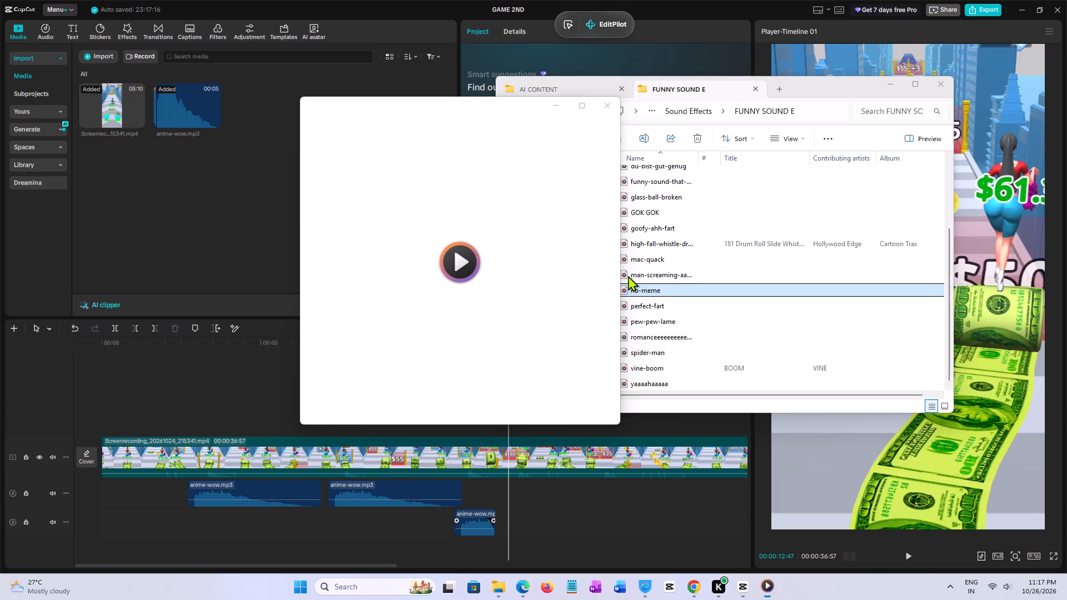
left_click(597, 107)
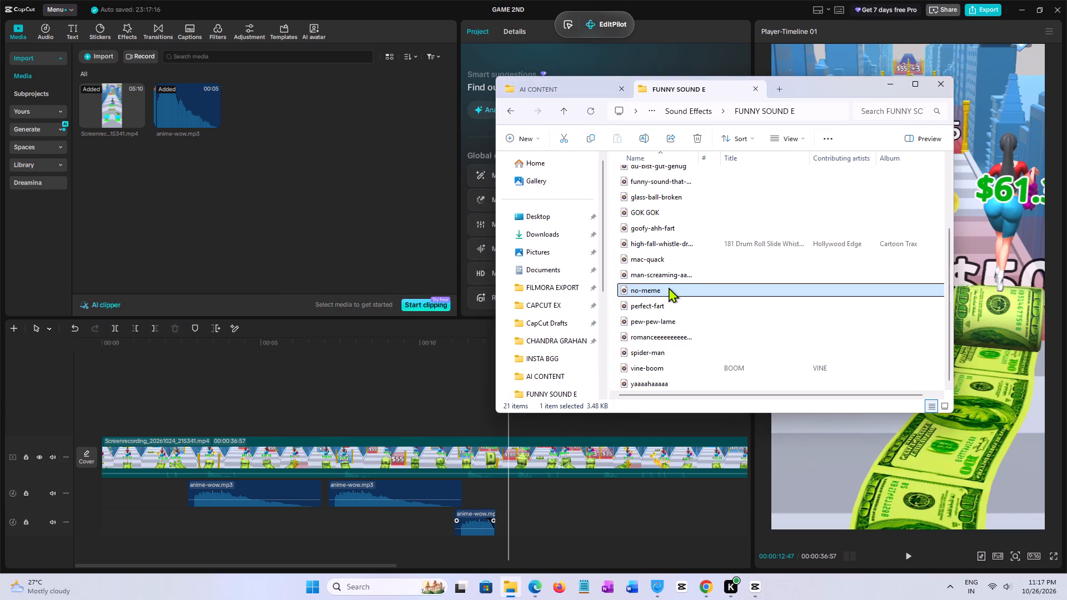
Import no-meme.mp3 into the project and place it on the first audio track at the -$50 gate, about 12.8 seconds.
left_click_drag(665, 291, 468, 467)
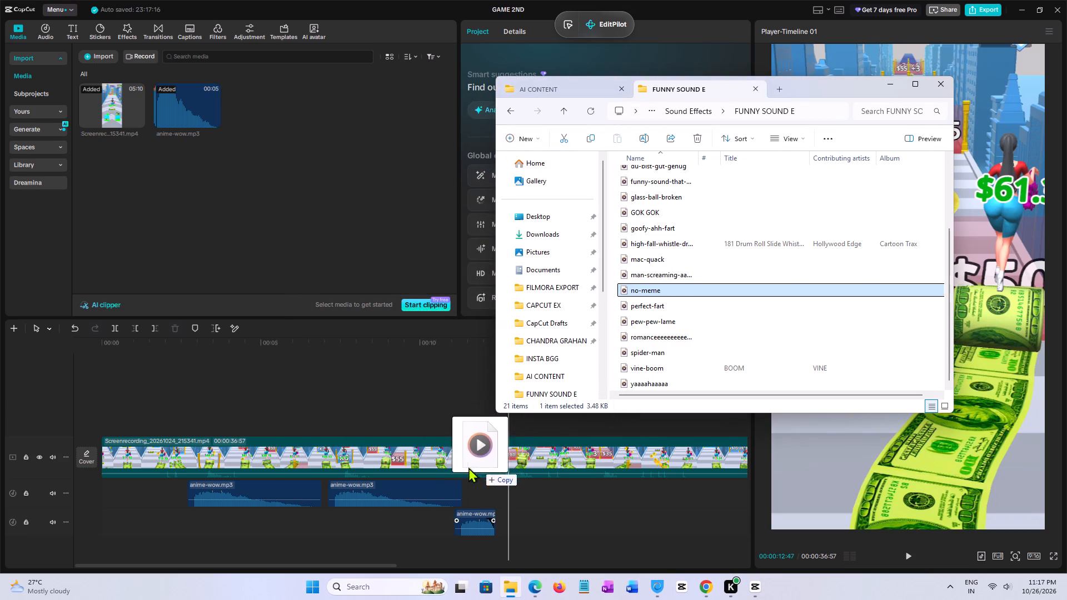
left_click_drag(468, 467, 279, 186)
left_click_drag(243, 109, 392, 229)
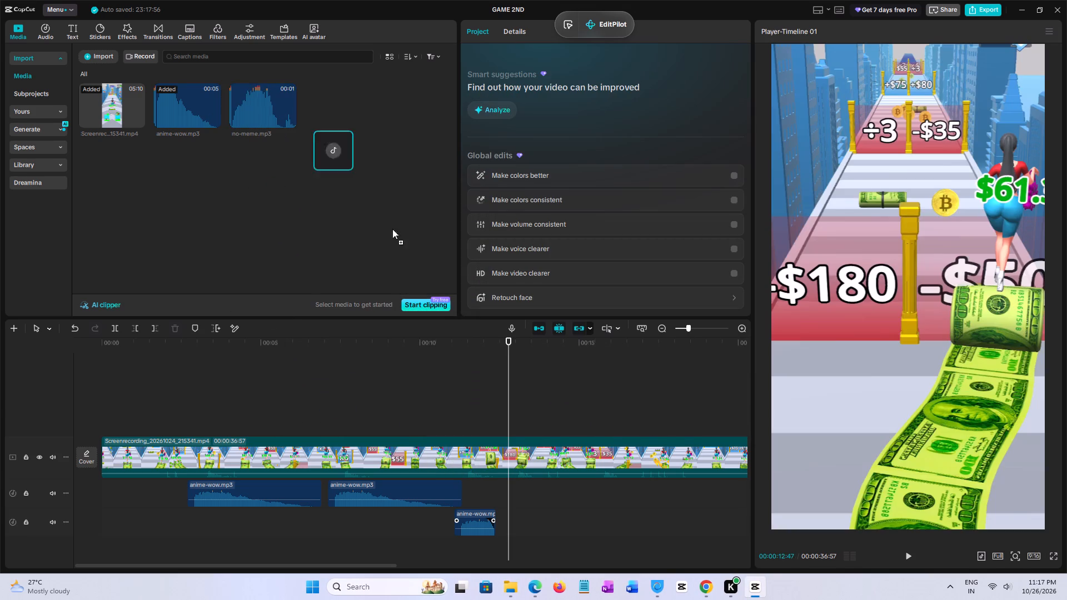
left_click_drag(392, 229, 502, 489)
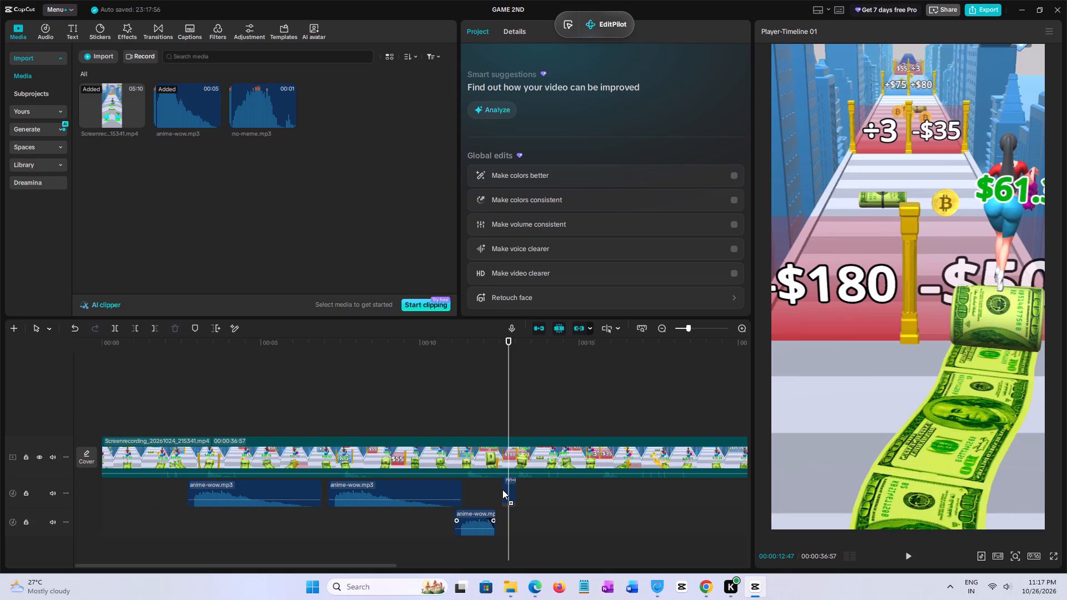
left_click_drag(502, 489, 506, 489)
Play on to the ÷3 gate and add a second no-meme.mp3 on the first audio track at about 15.4 seconds.
key("space")
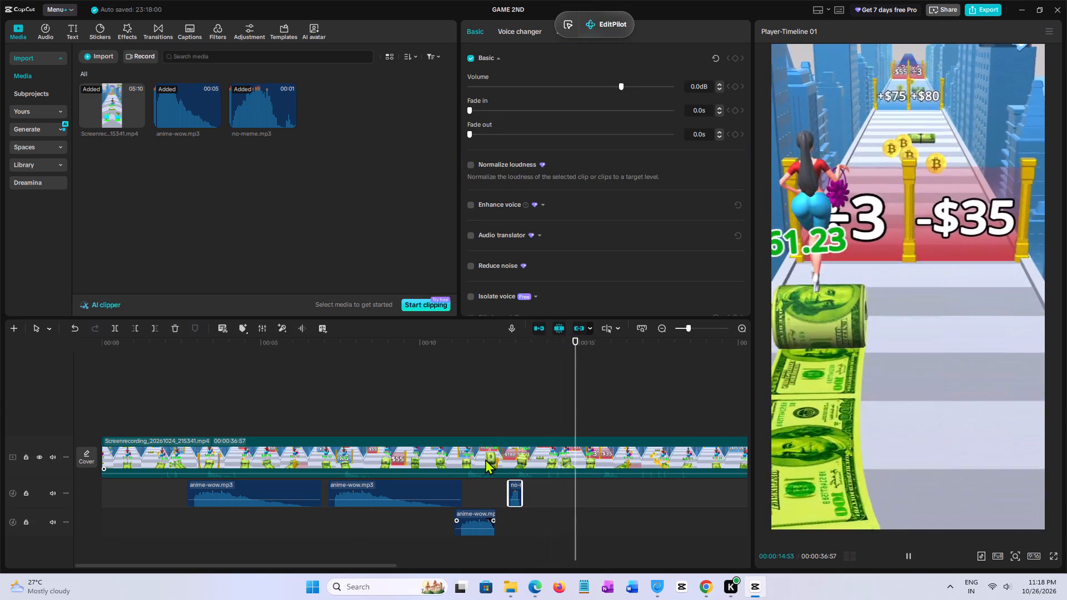
key("space")
key("space")
key("space")
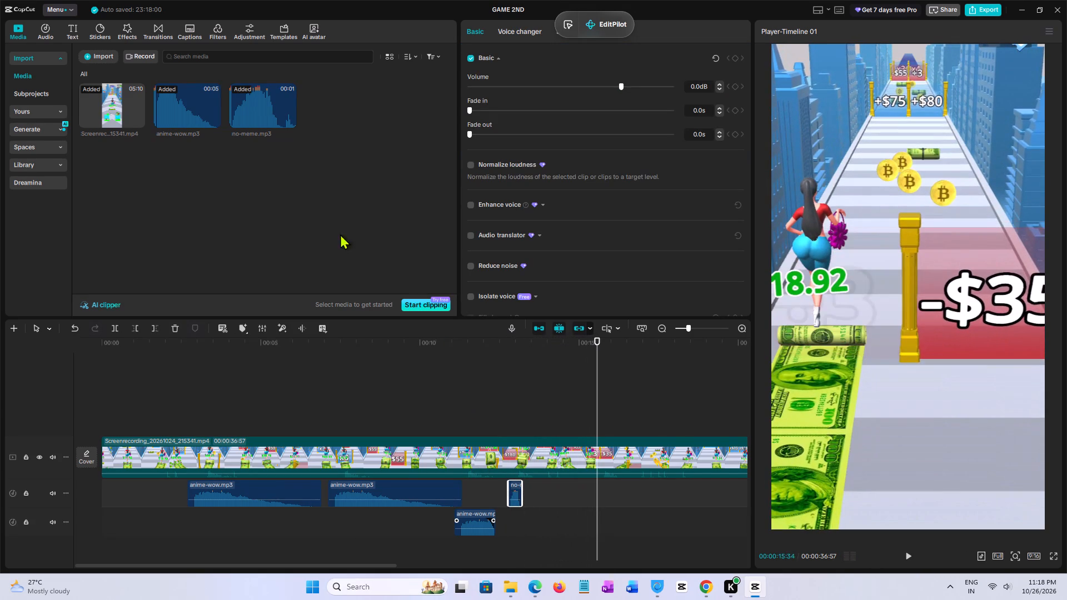
left_click_drag(248, 114, 590, 494)
Play back the second no-meme sound and continue past the ÷3 gate to review the coin pickup.
left_click(580, 420)
key("space")
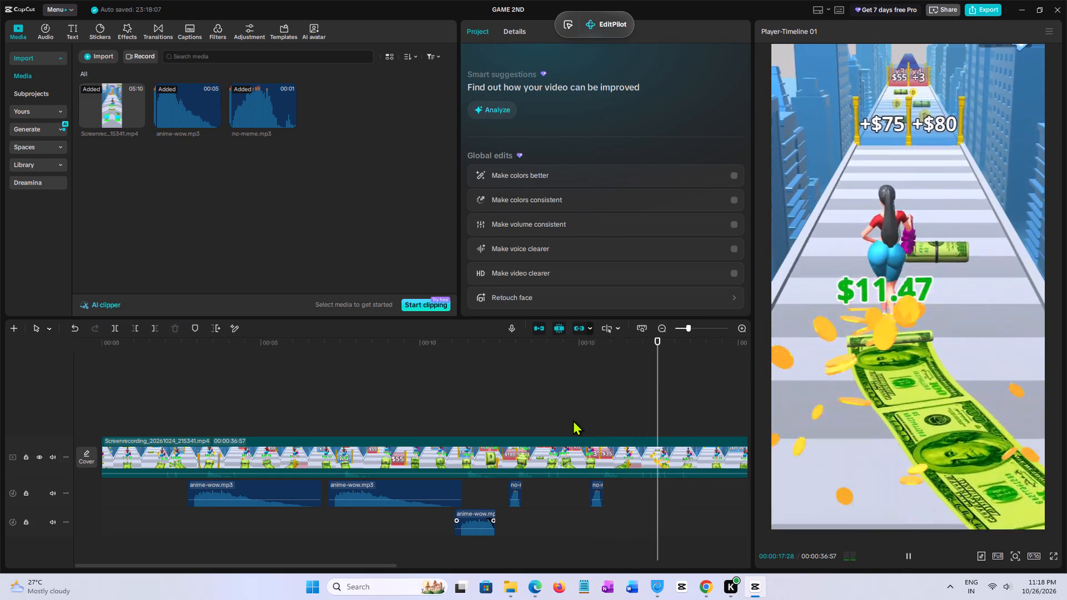
key("space")
left_click_drag(368, 567, 384, 567)
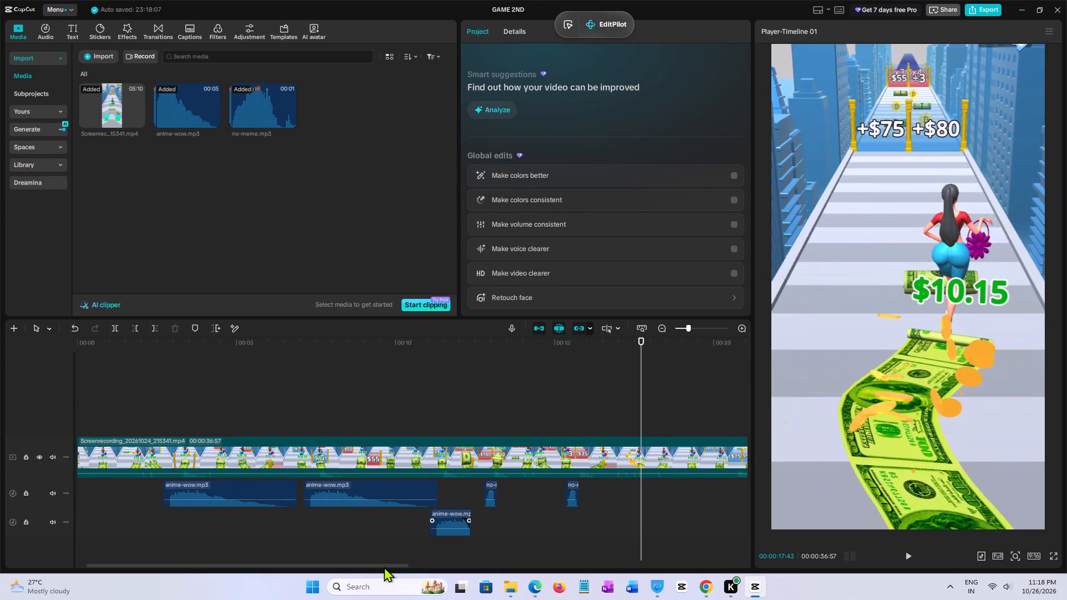
left_click_drag(384, 567, 415, 566)
left_click(541, 429)
key("space")
key("space")
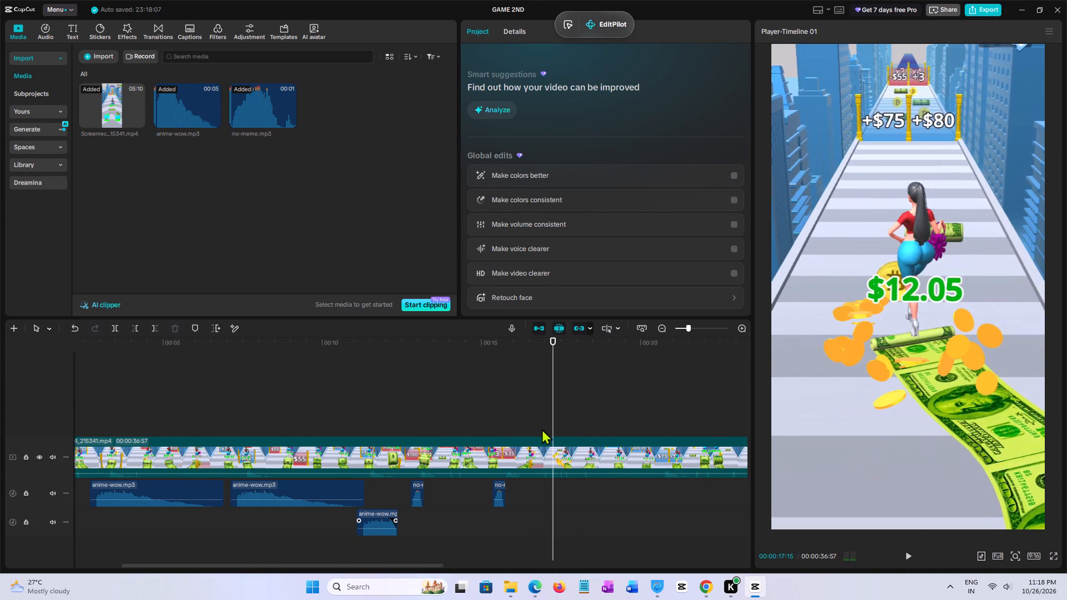
Audition pew-pew-lame, comedic-spring and du-bist-gut-genug from the FUNNY SOUND E folder.
left_click(545, 427)
left_click(536, 427)
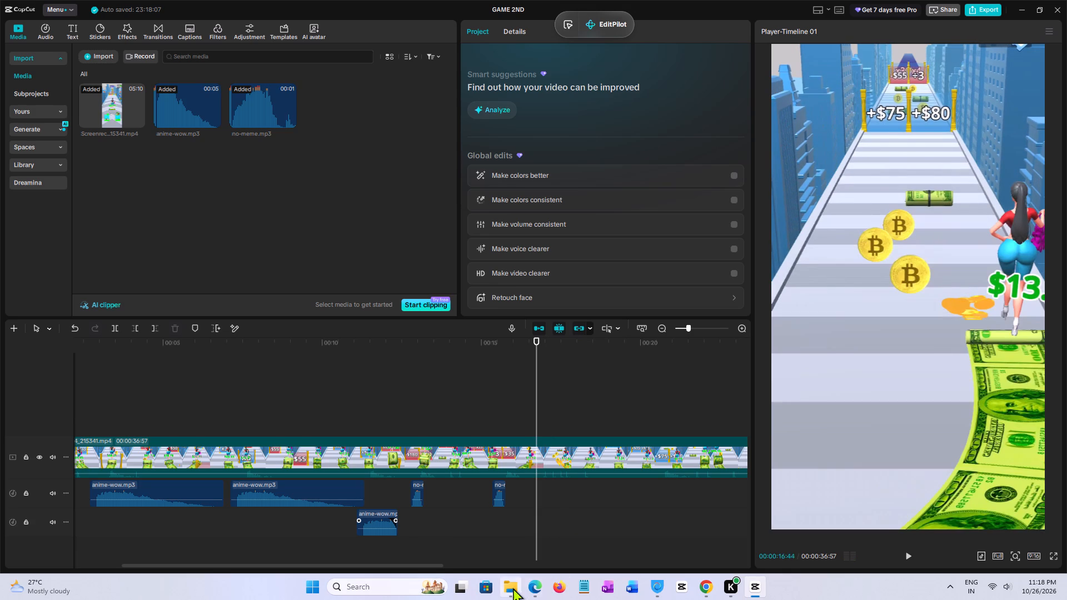
left_click(510, 589)
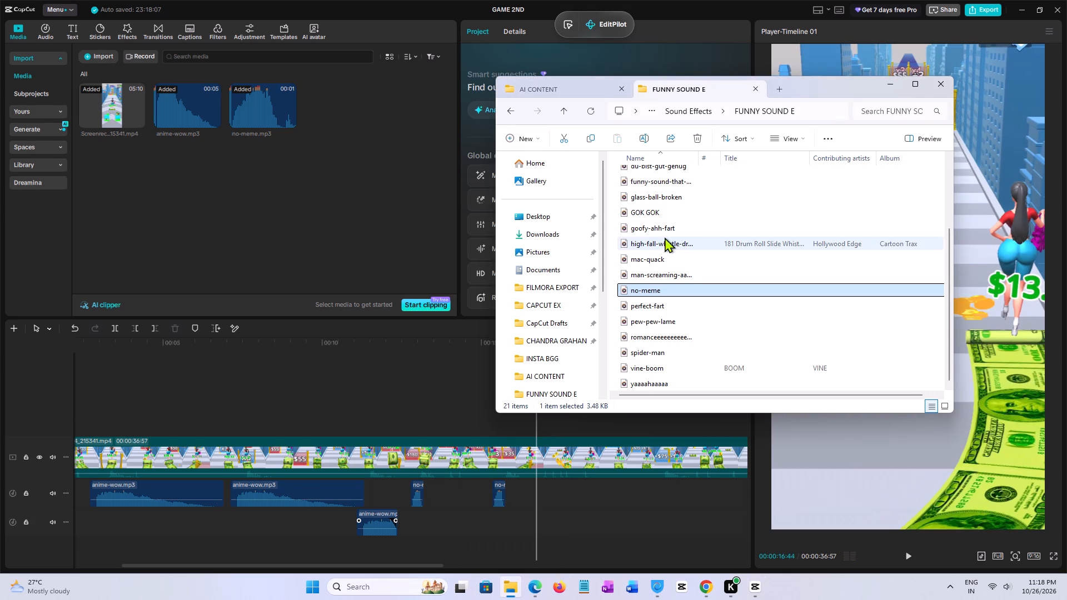
scroll(672, 224, "down", 3)
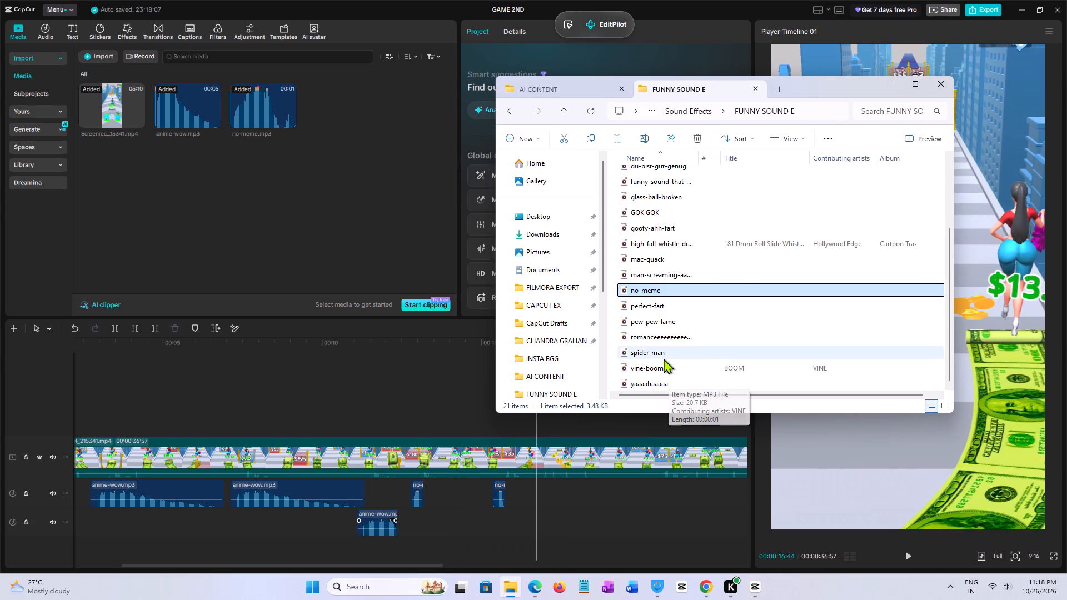
double_click(655, 319)
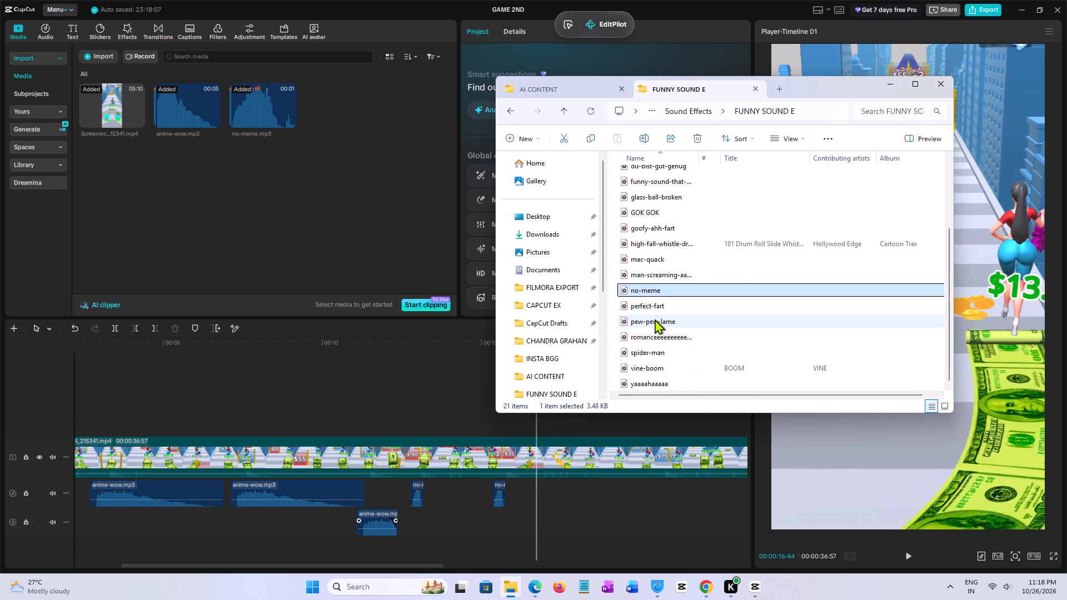
left_click(610, 112)
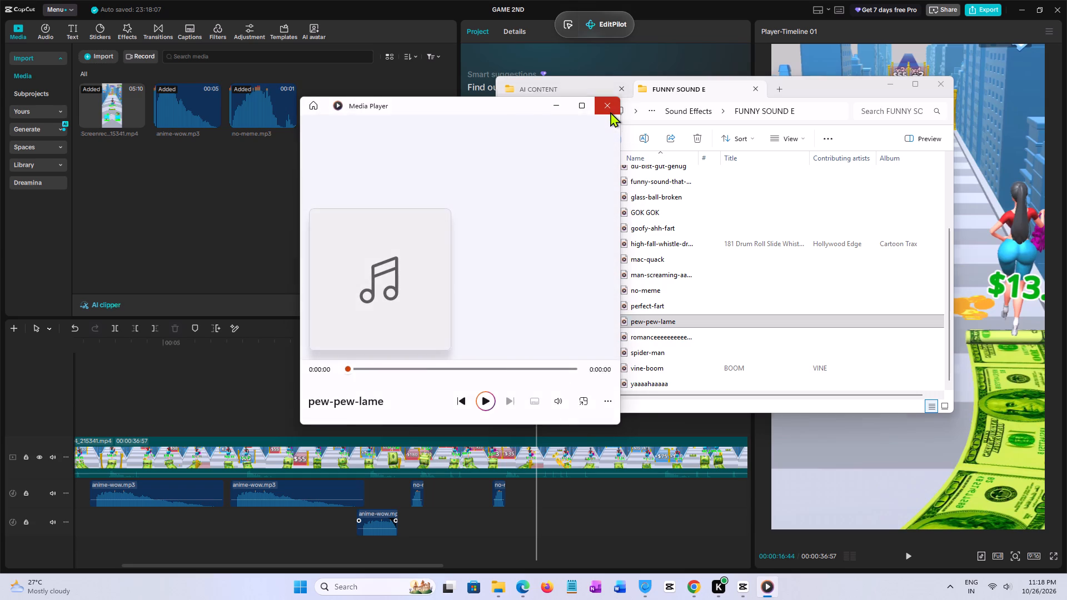
scroll(759, 283, "up", 1)
double_click(645, 192)
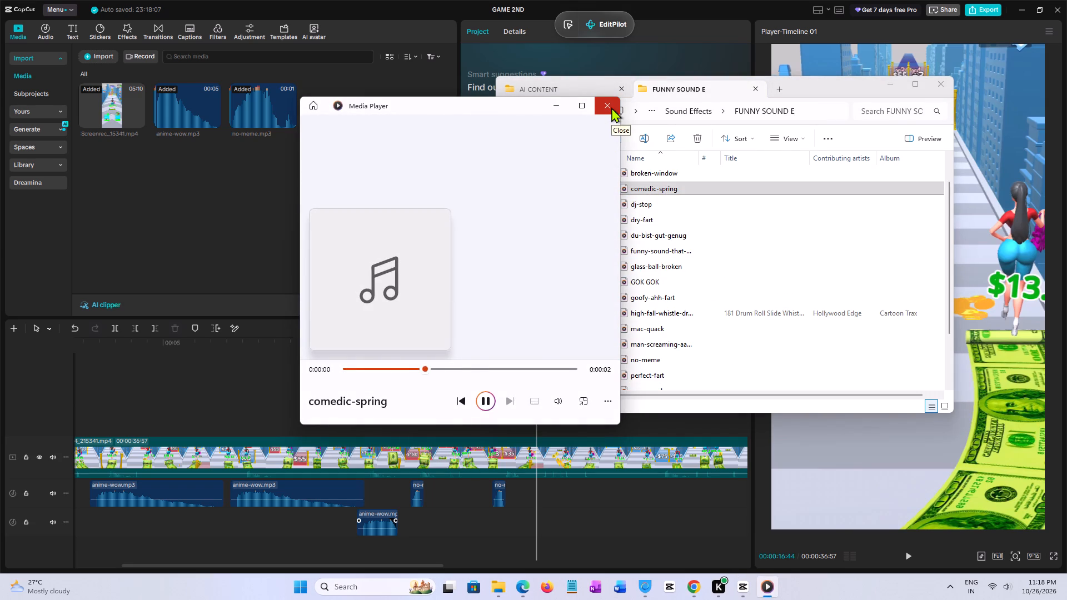
left_click(611, 107)
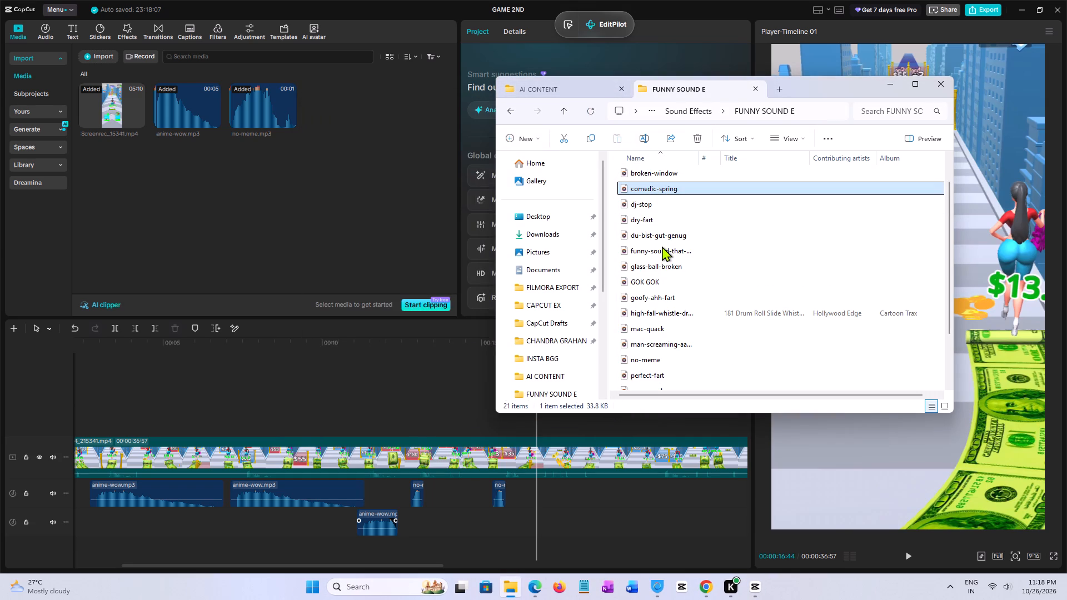
double_click(660, 241)
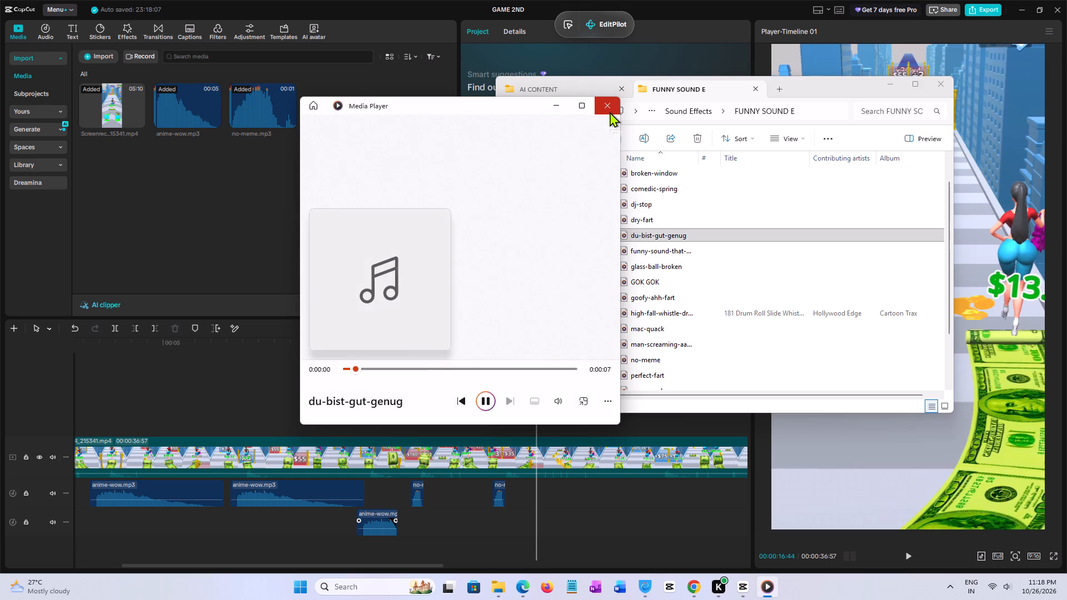
left_click(610, 112)
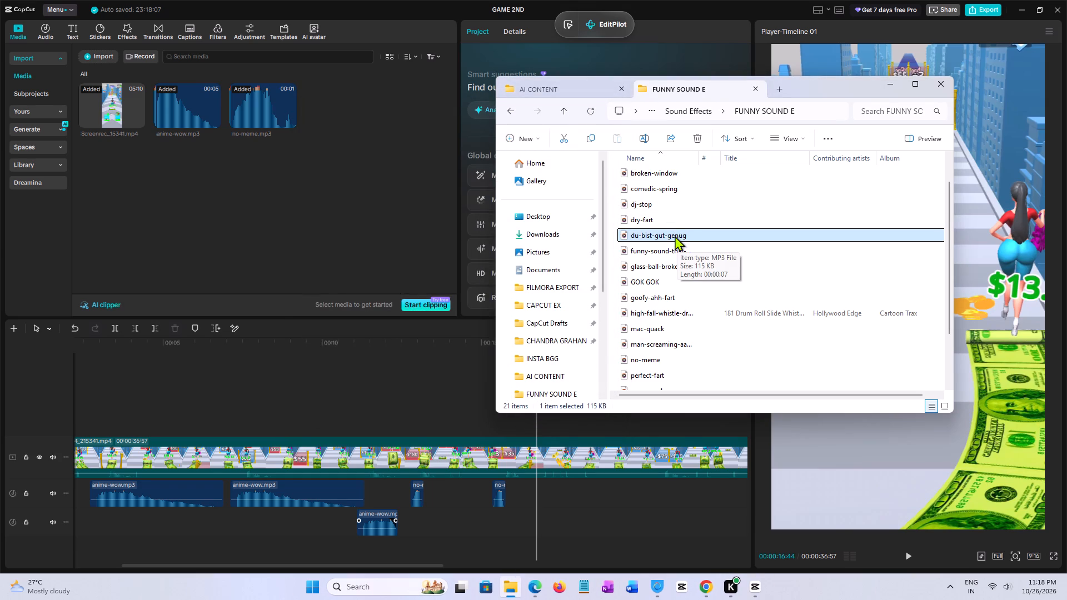
Import du-bist-gut-genug.mp3 into the project and place it on the second audio track at the start of the timeline.
left_click_drag(675, 236, 245, 189)
left_click(98, 381)
left_click_drag(98, 381, 48, 388)
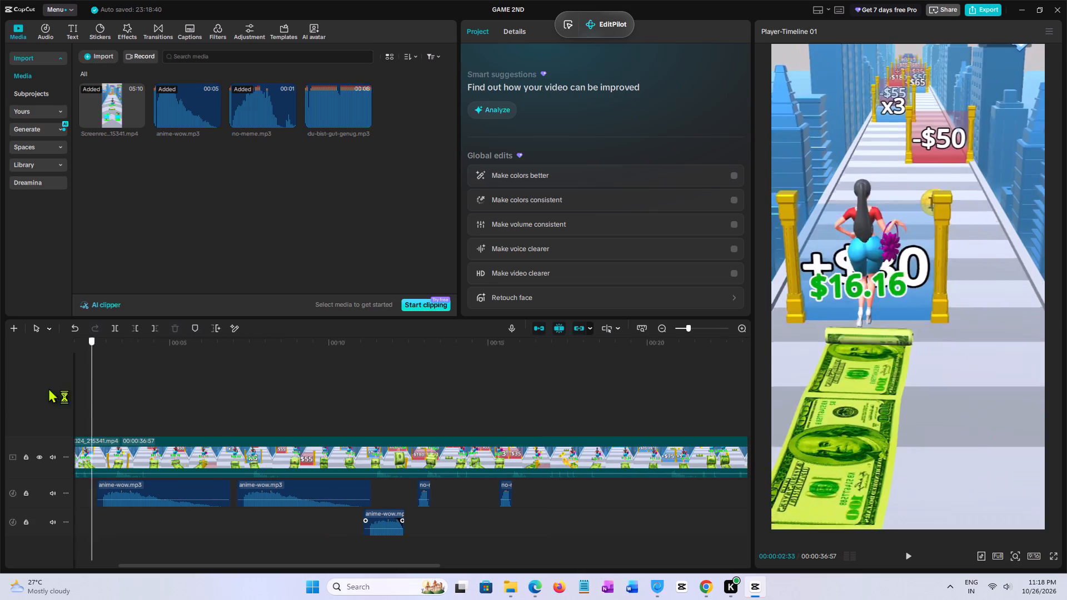
left_click_drag(48, 388, 0, 387)
key("space")
key("space")
left_click_drag(129, 390, 70, 401)
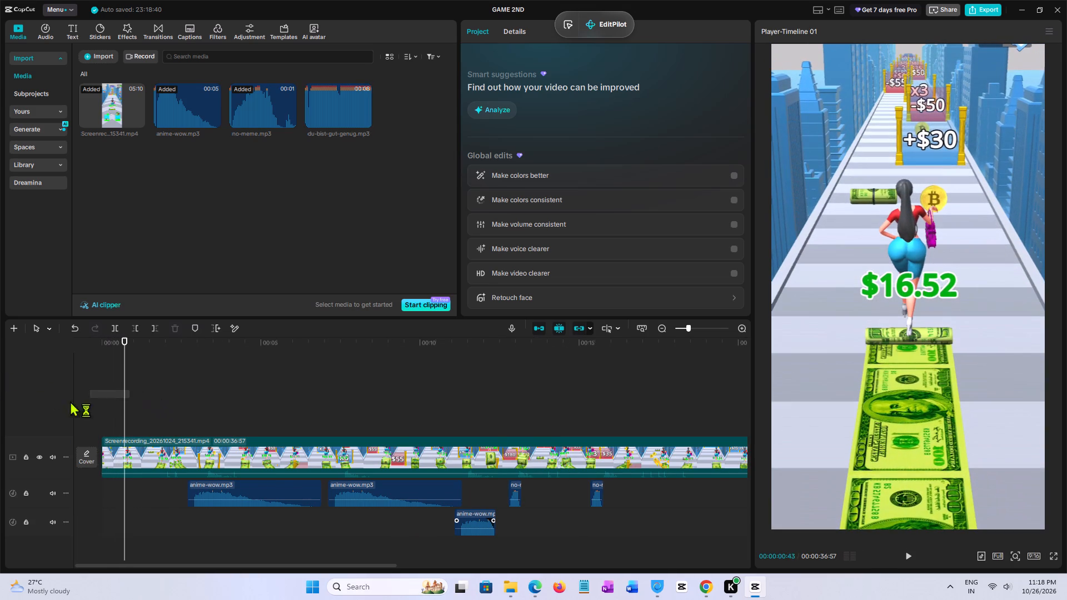
left_click_drag(70, 401, 49, 402)
left_click(121, 403)
left_click_drag(121, 403, 38, 406)
left_click(337, 104)
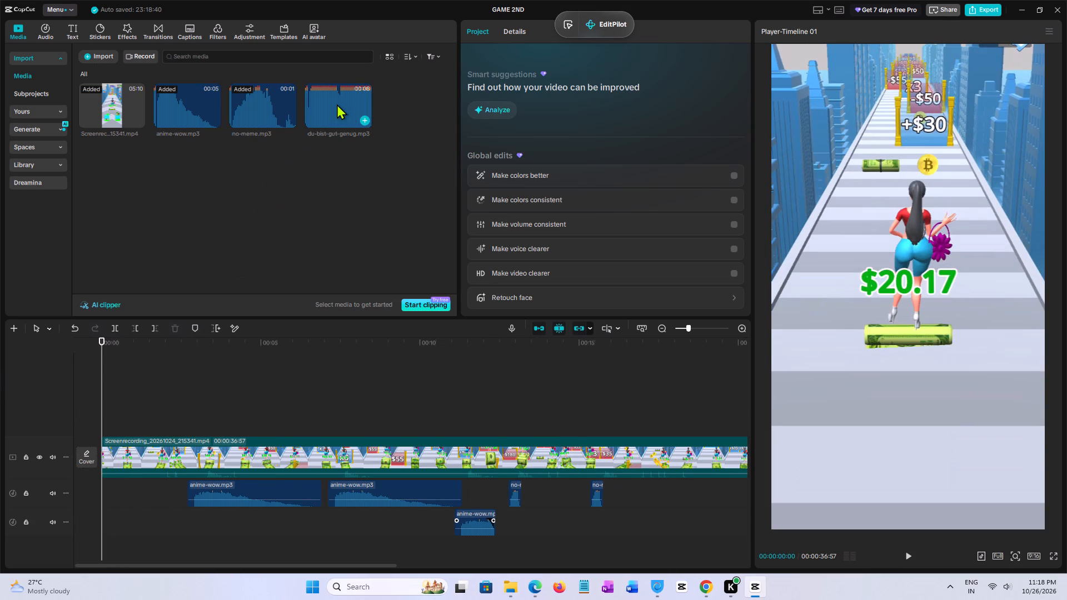
left_click_drag(337, 103, 94, 527)
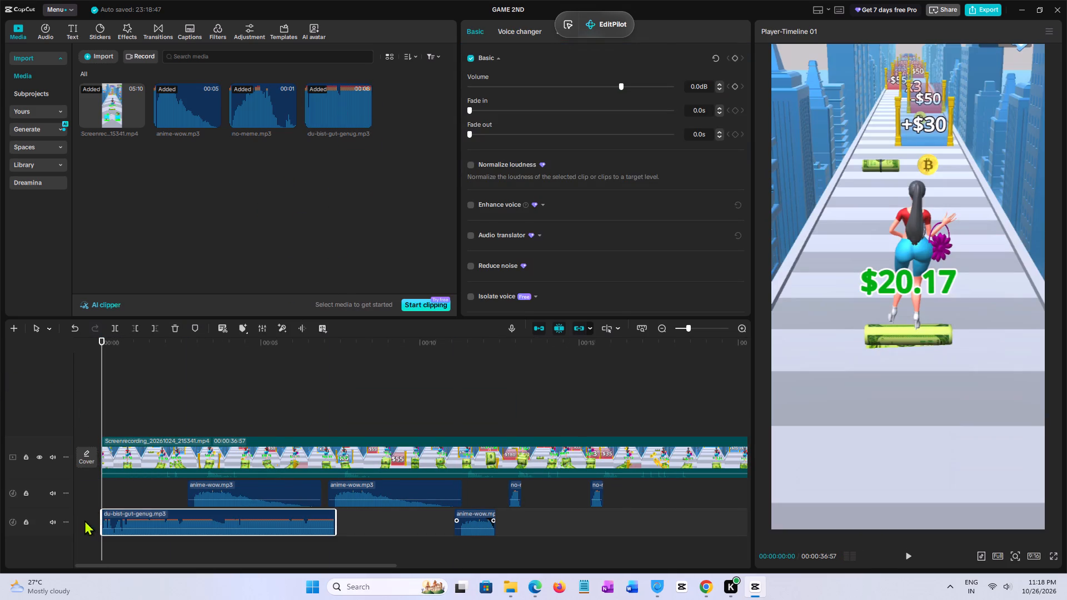
Play back the opening from the start and slightly lower the volume of the du-bist-gut-genug.mp3 clip.
key("space")
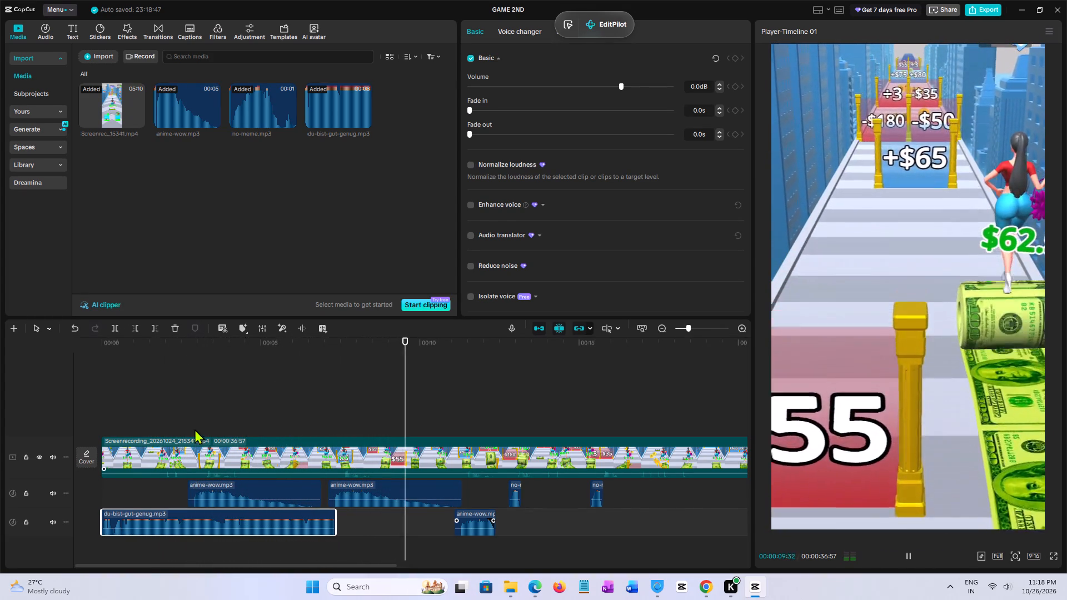
left_click(170, 413)
left_click_drag(169, 413, 59, 427)
key("space")
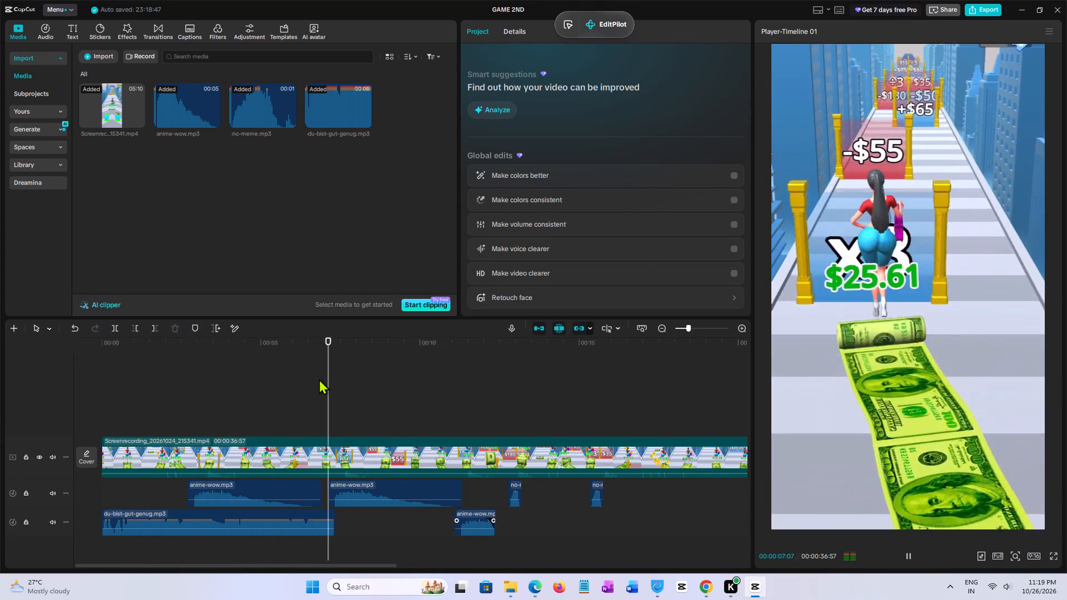
key("space")
left_click(313, 508)
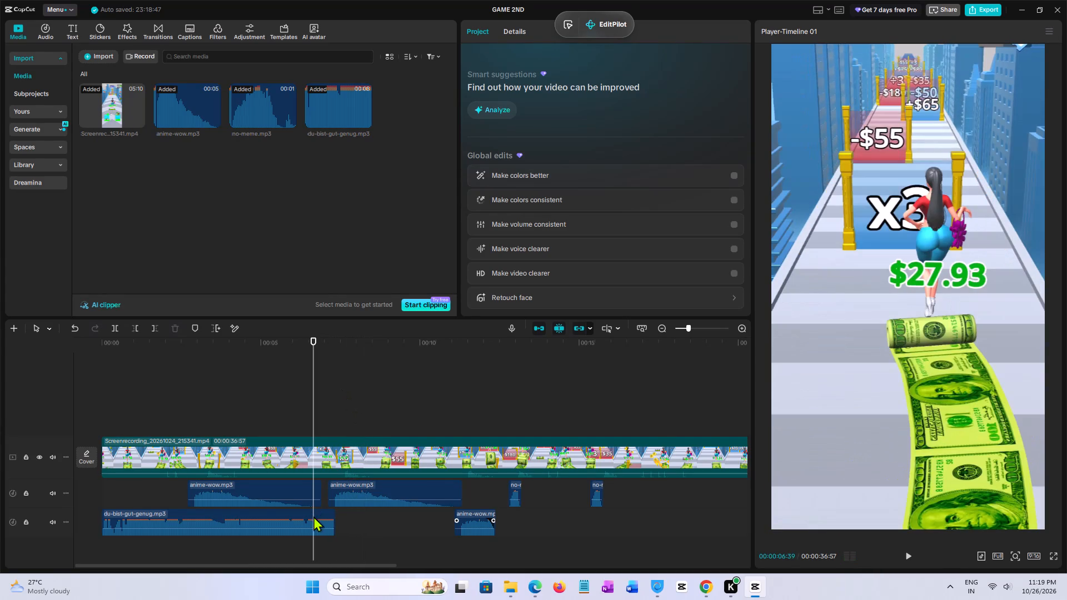
left_click(313, 519)
left_click_drag(616, 87, 605, 88)
Replay from the start through the +$80 gate and add anime-wow.mp3 on the first audio track at about 20.6 seconds.
left_click(161, 387)
left_click_drag(161, 387, 0, 416)
key("space")
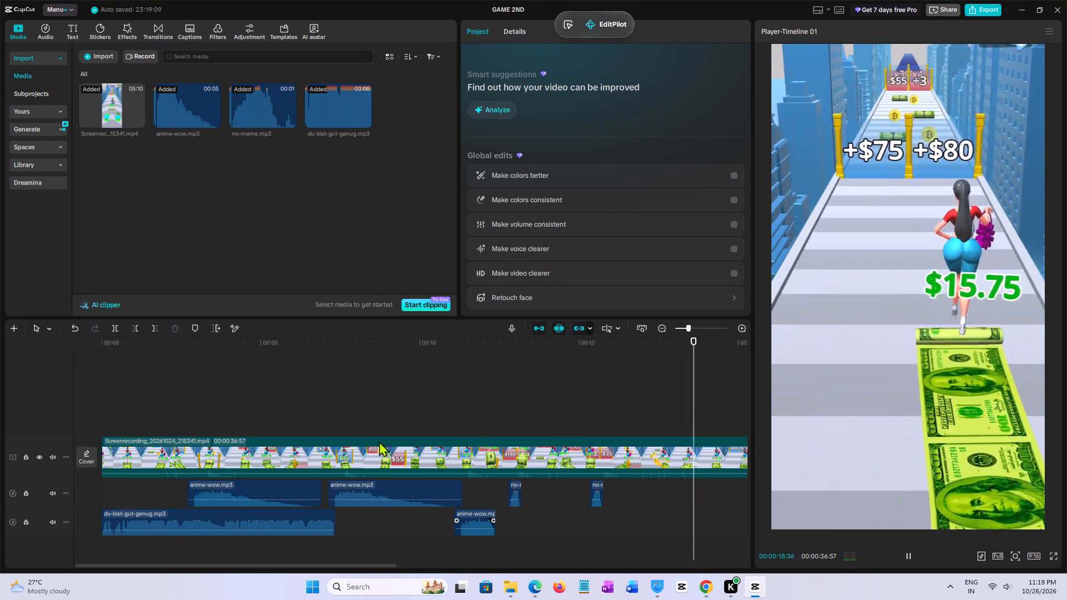
left_click_drag(341, 566, 406, 564)
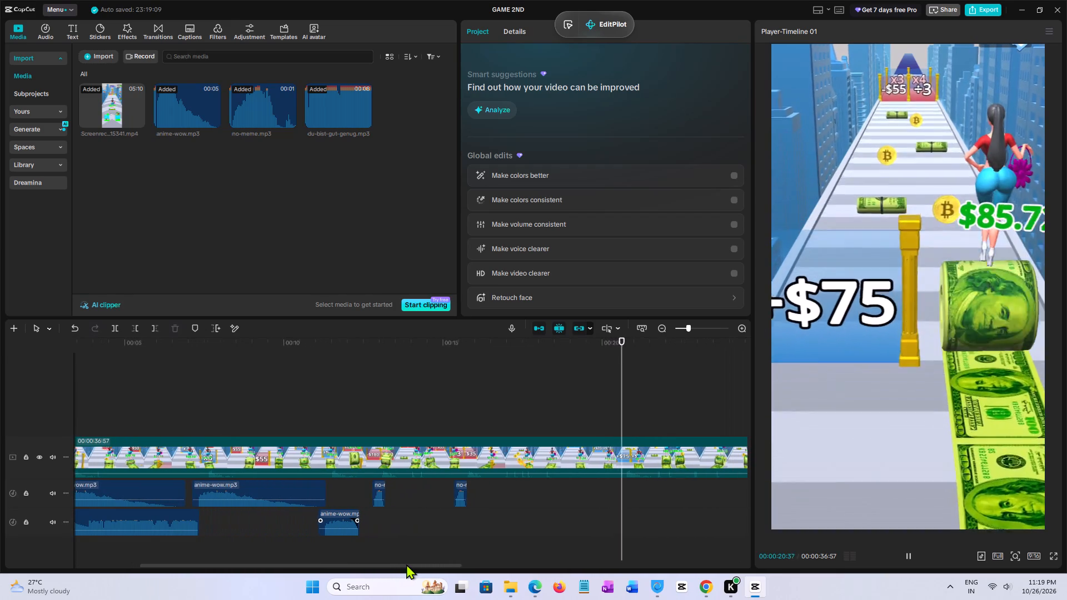
left_click_drag(406, 564, 406, 563)
key("space")
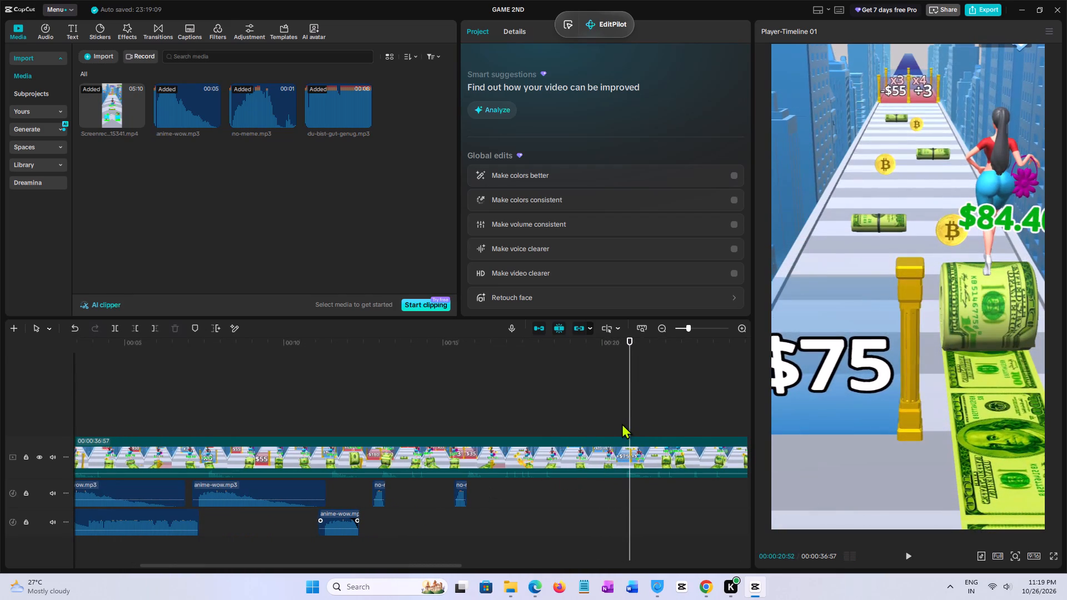
left_click(620, 422)
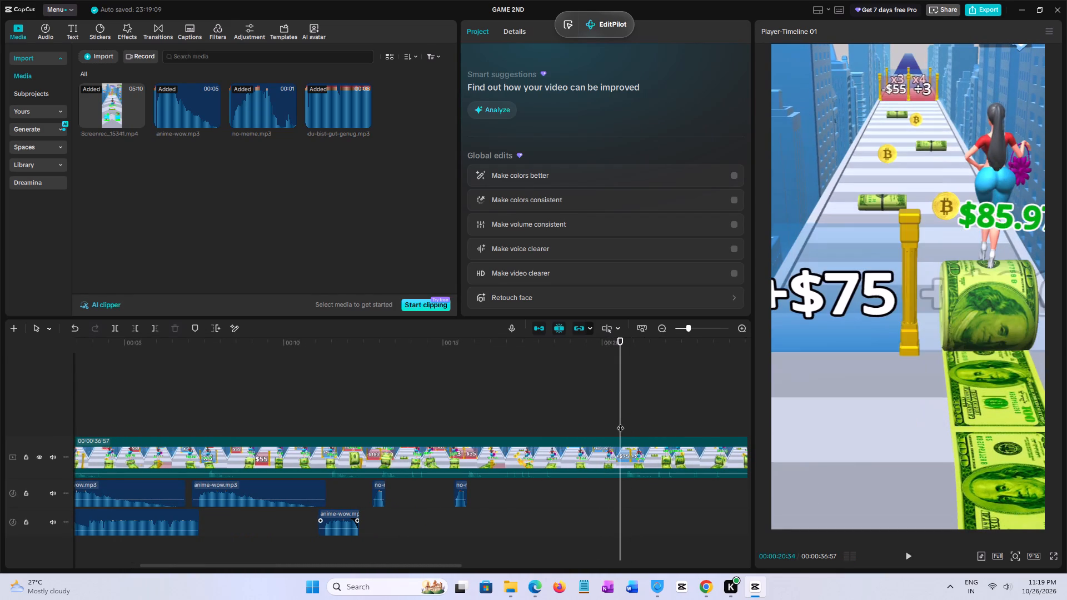
left_click(628, 420)
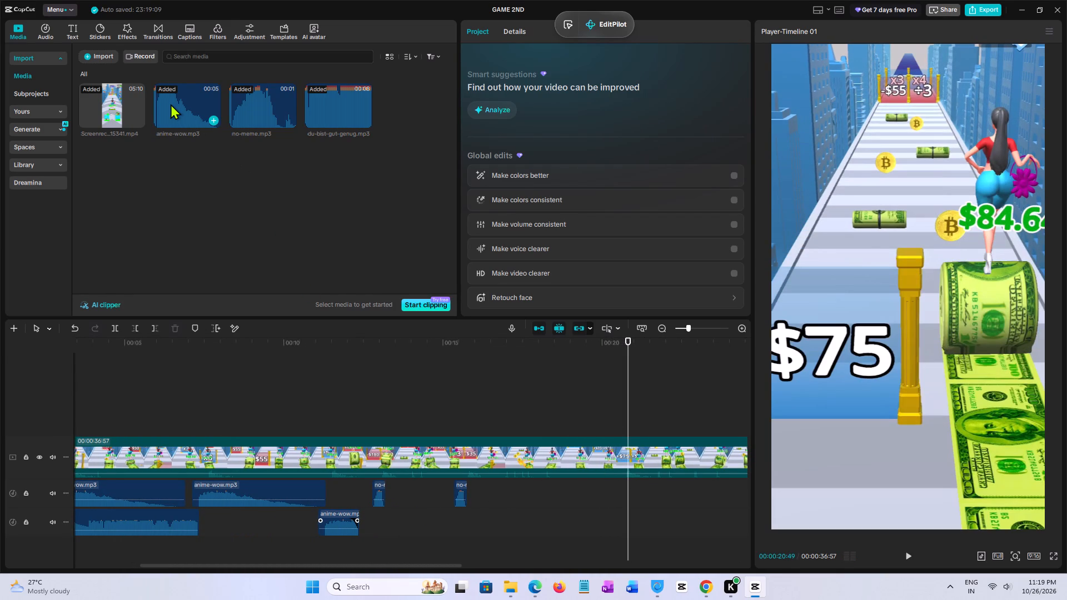
left_click_drag(172, 104, 619, 489)
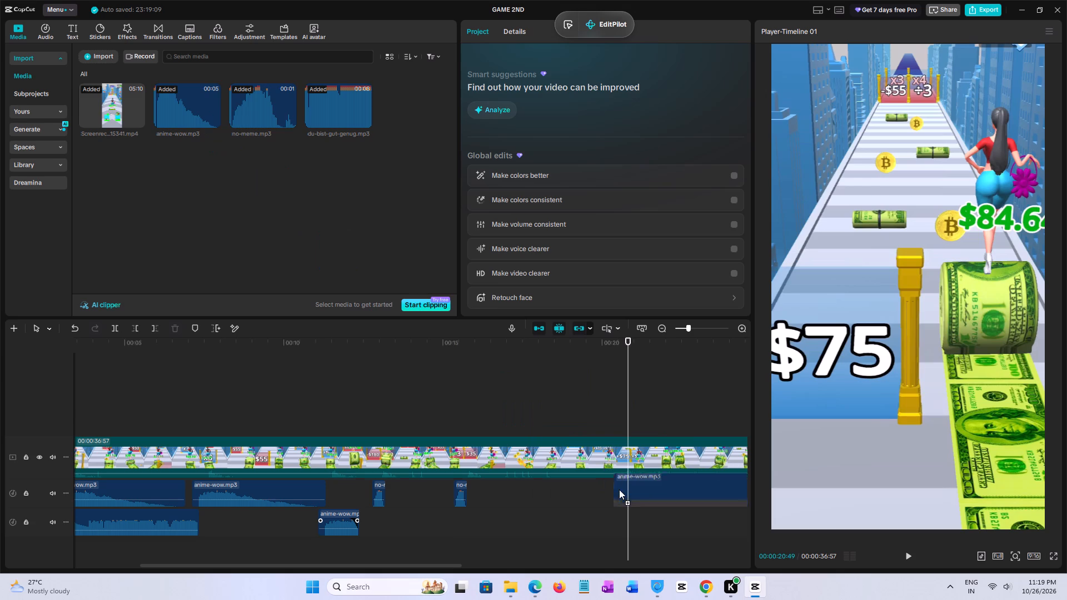
left_click_drag(619, 489, 622, 493)
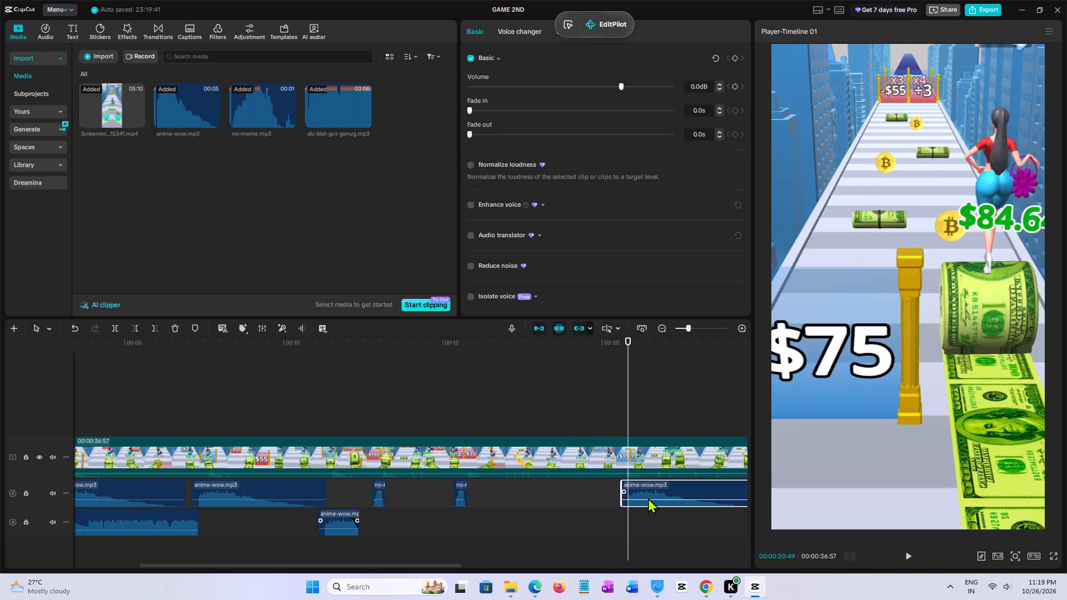
Review the anime-wow.mp3 clip at the +$80 gate and shift it slightly earlier, to about 20.5 seconds.
key("space")
key("space")
left_click(609, 417)
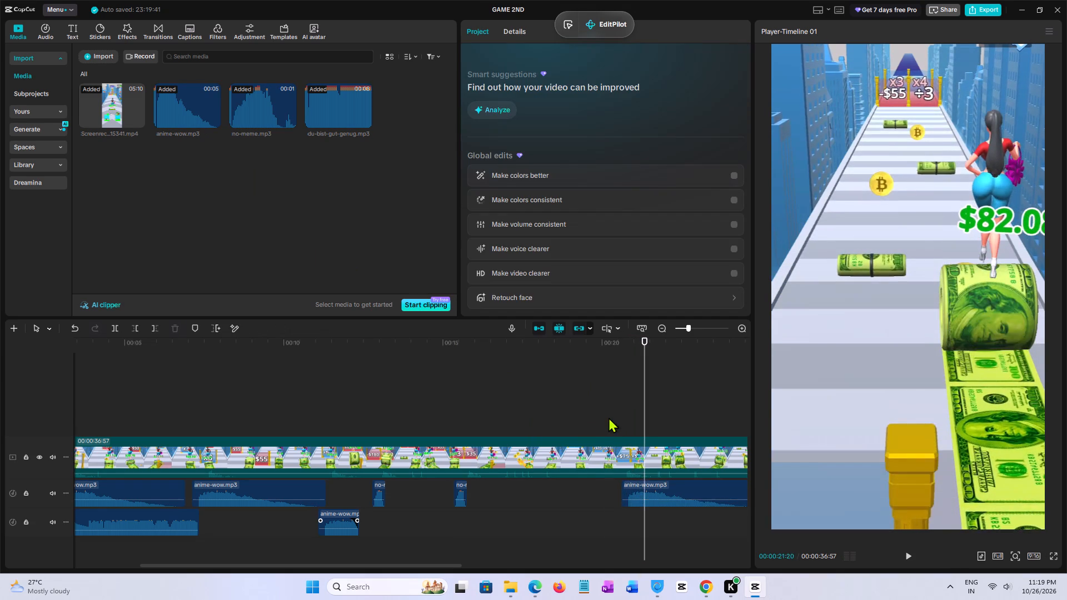
key("space")
key("space")
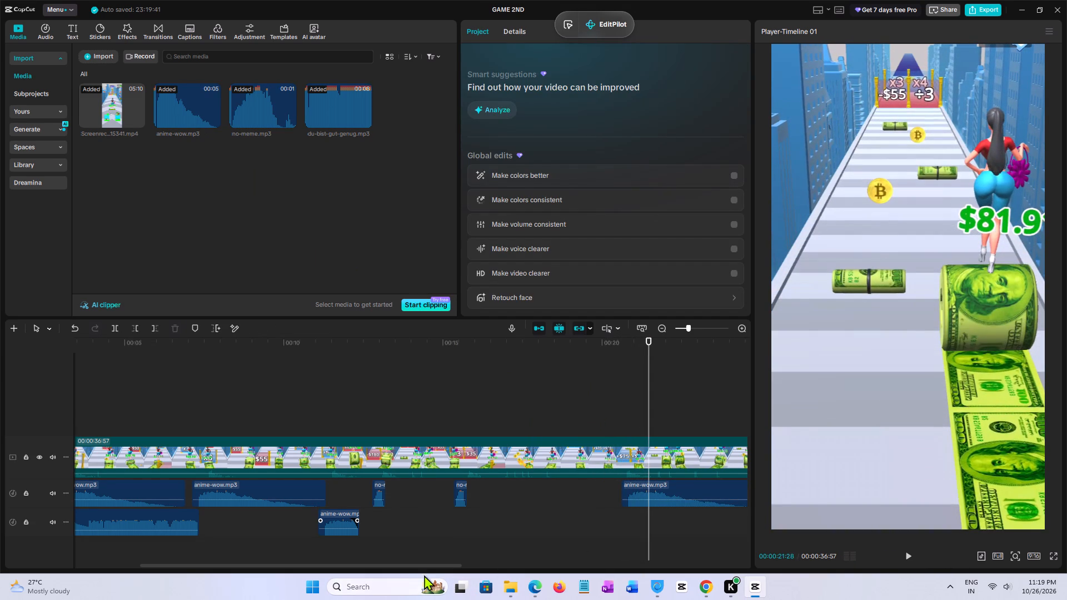
left_click_drag(405, 567, 410, 566)
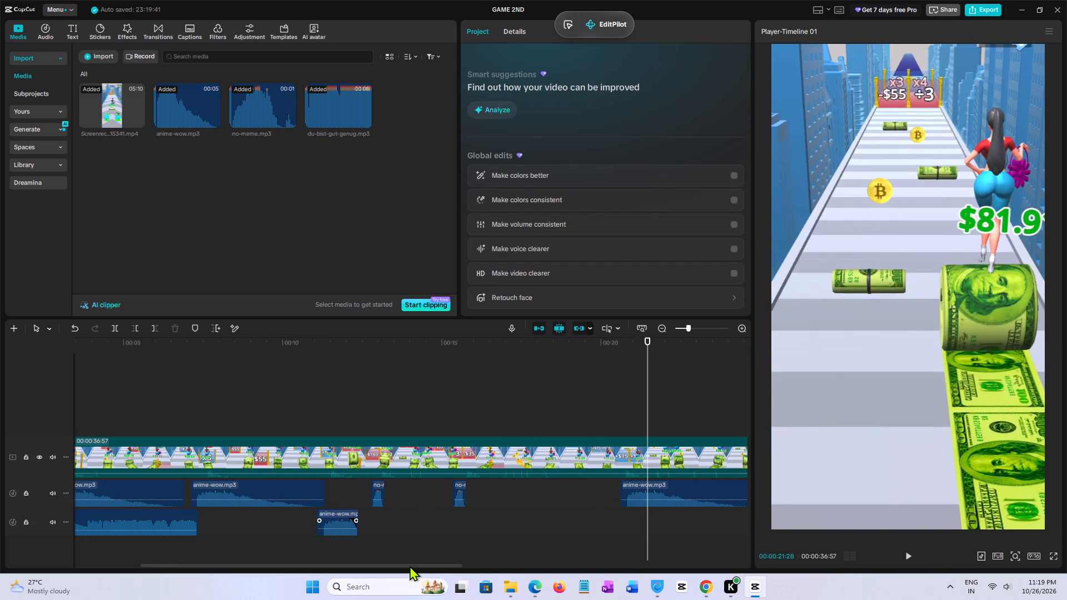
left_click_drag(410, 566, 477, 564)
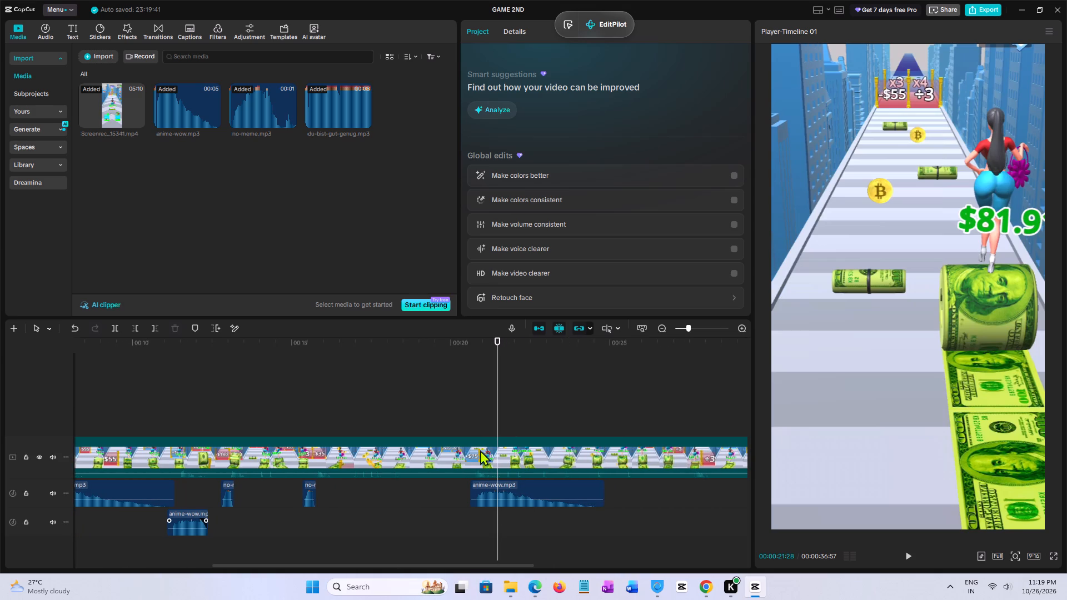
left_click(477, 432)
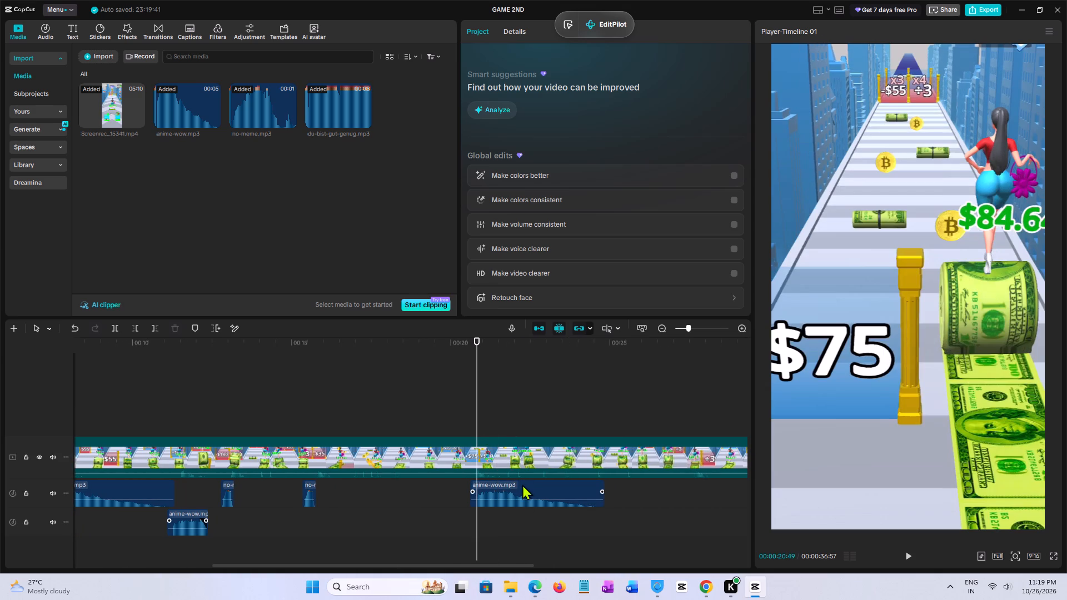
left_click_drag(523, 488, 517, 489)
Play on to the -$55 gate and add no-meme.mp3 on the first audio track at about 27 seconds.
left_click(465, 392)
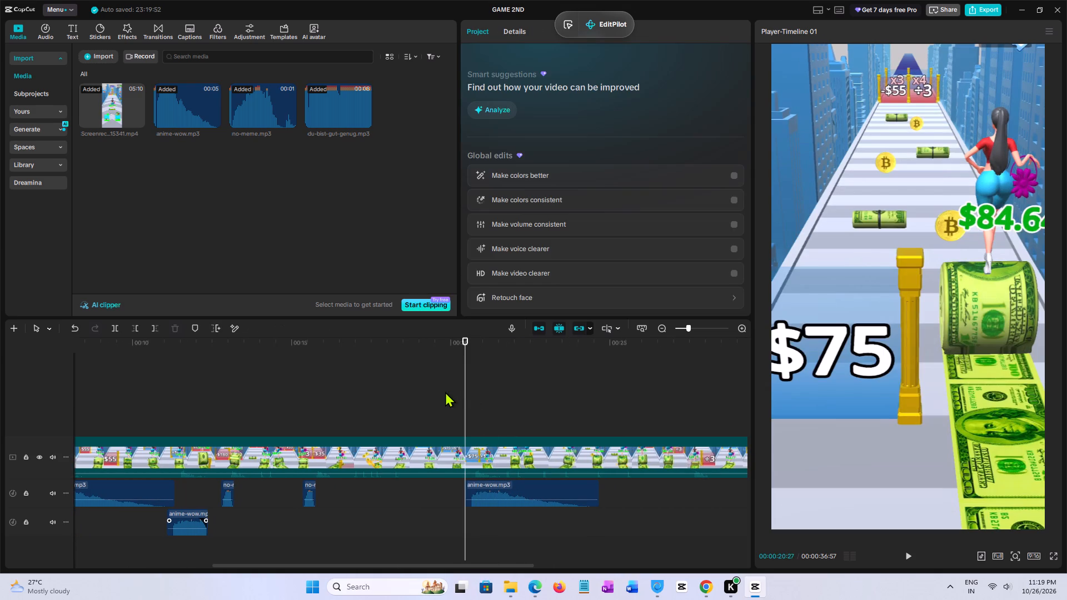
key("space")
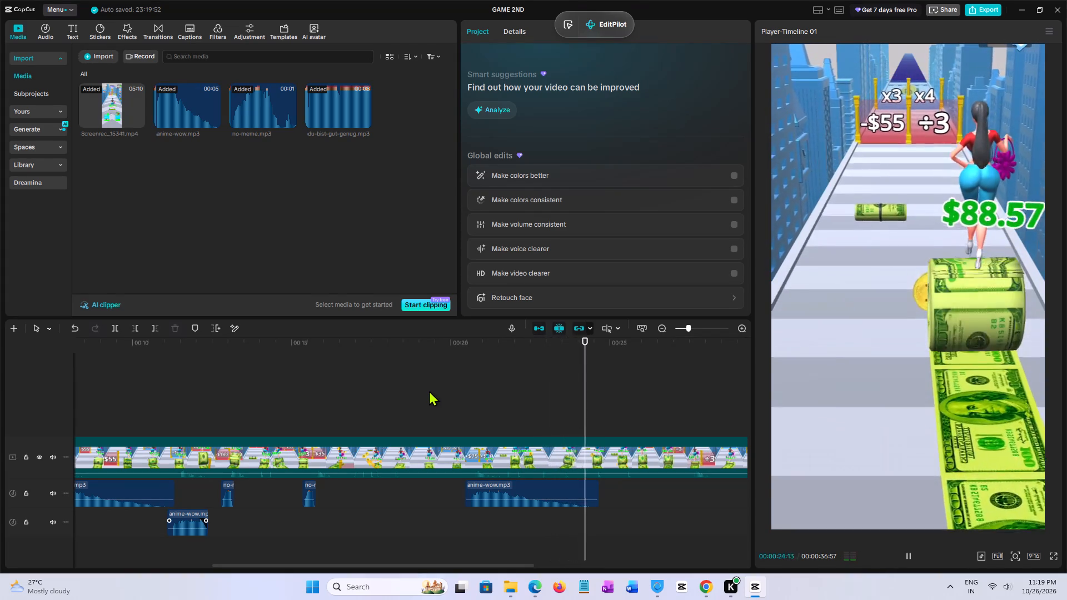
left_click_drag(410, 567, 505, 560)
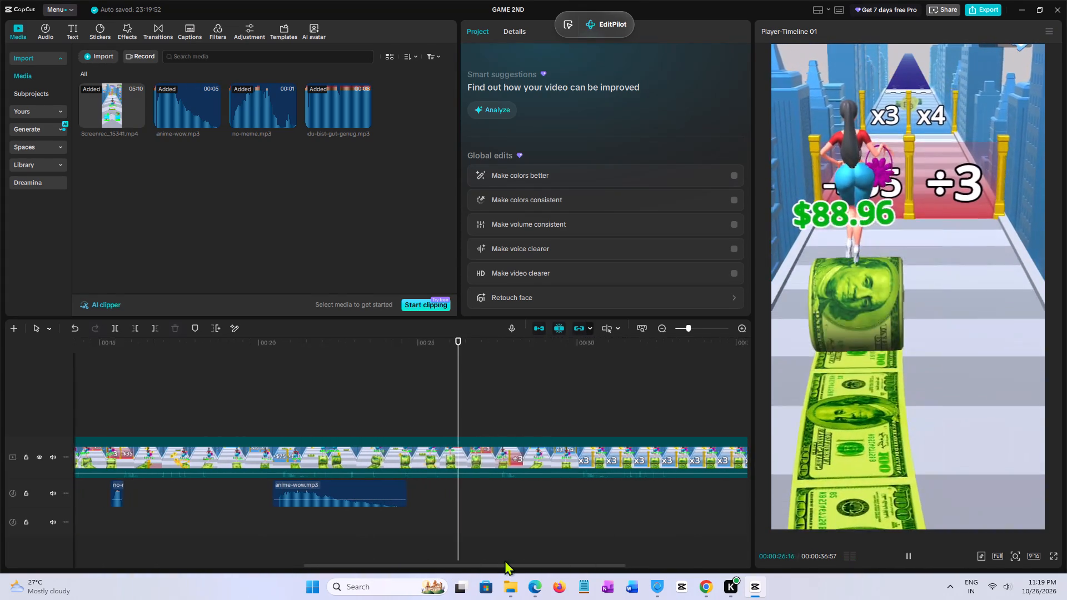
left_click_drag(505, 560, 514, 559)
key("space")
key("space")
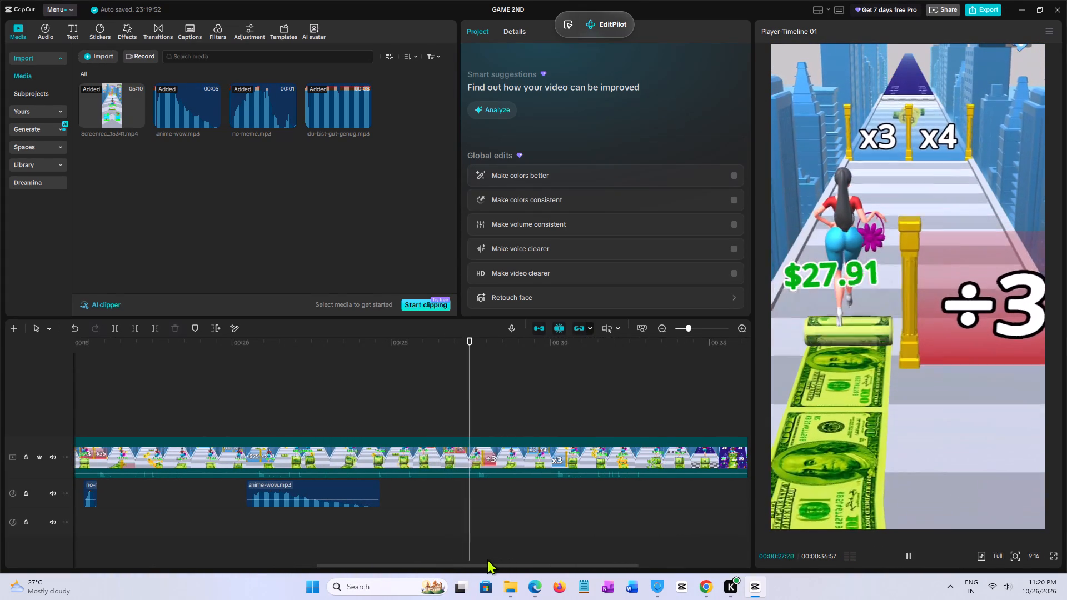
key("space")
left_click(462, 419)
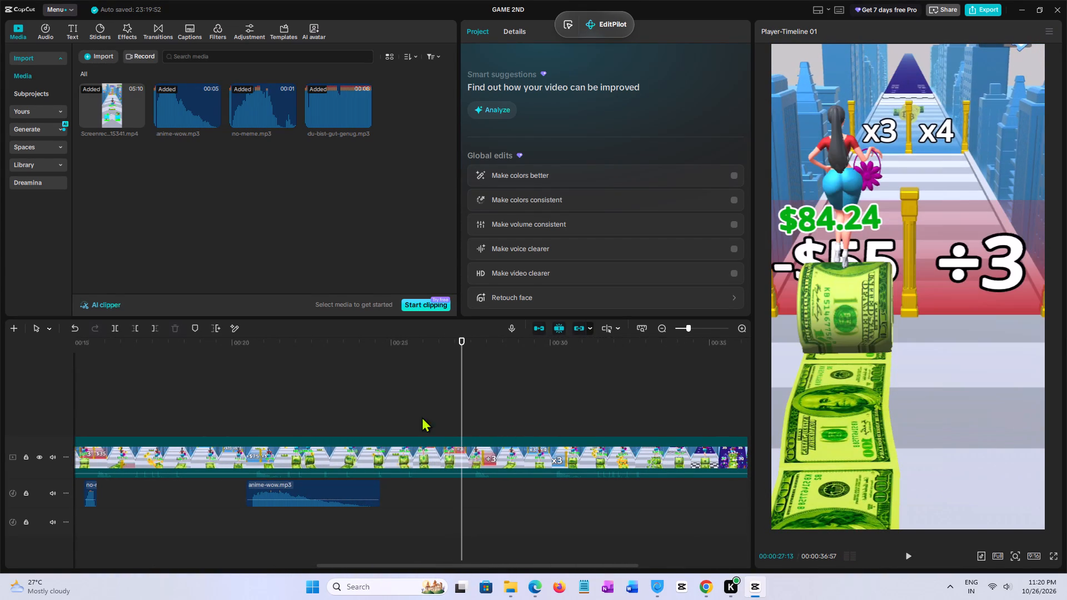
left_click(271, 106)
left_click_drag(271, 106, 399, 387)
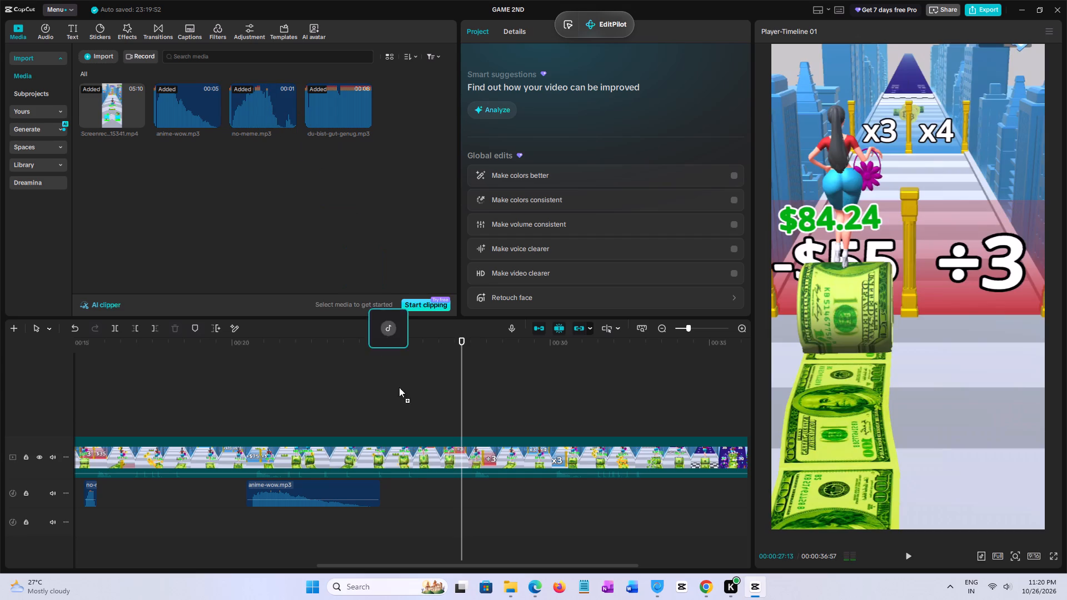
left_click_drag(399, 387, 456, 486)
left_click(437, 387)
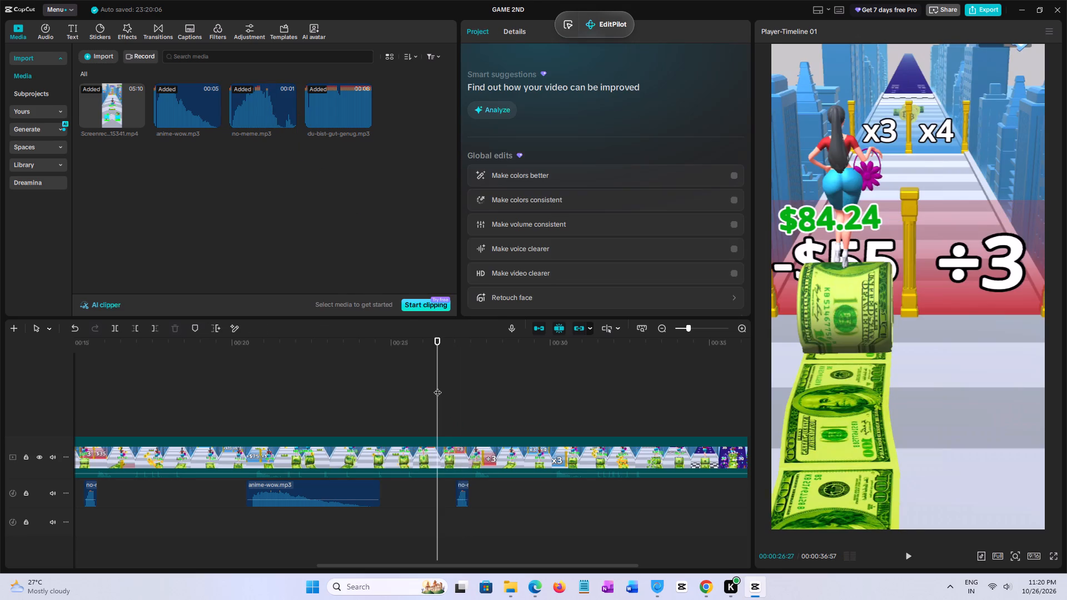
Review the no-meme.mp3 clip at the -$55 gate and shift it slightly later, to about 27.3 seconds.
key("space")
key("space")
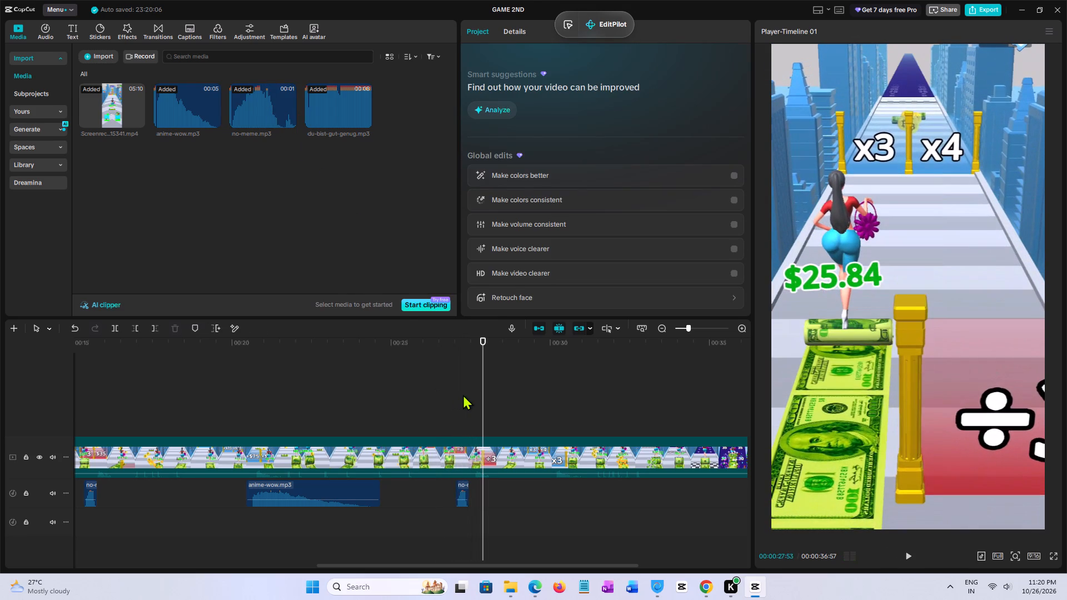
left_click(463, 394)
key("space")
key("space")
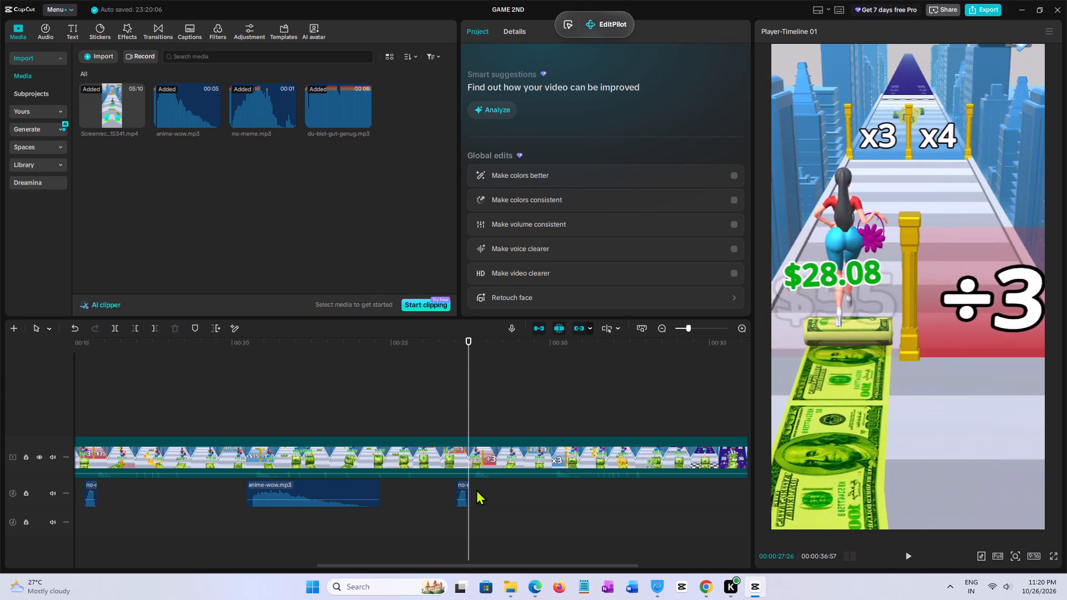
left_click(461, 492)
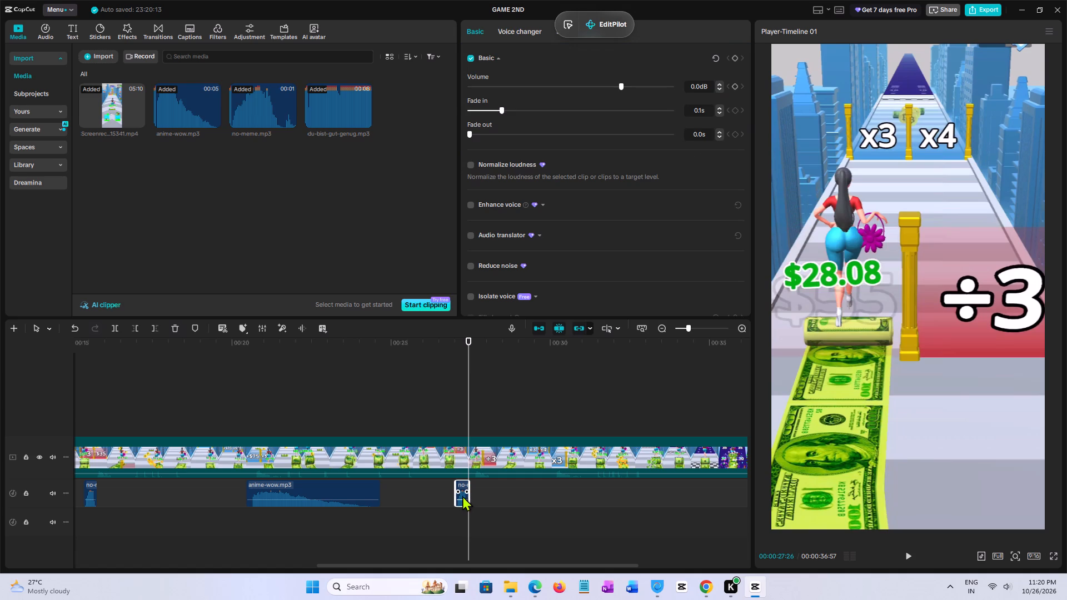
left_click_drag(462, 497, 471, 497)
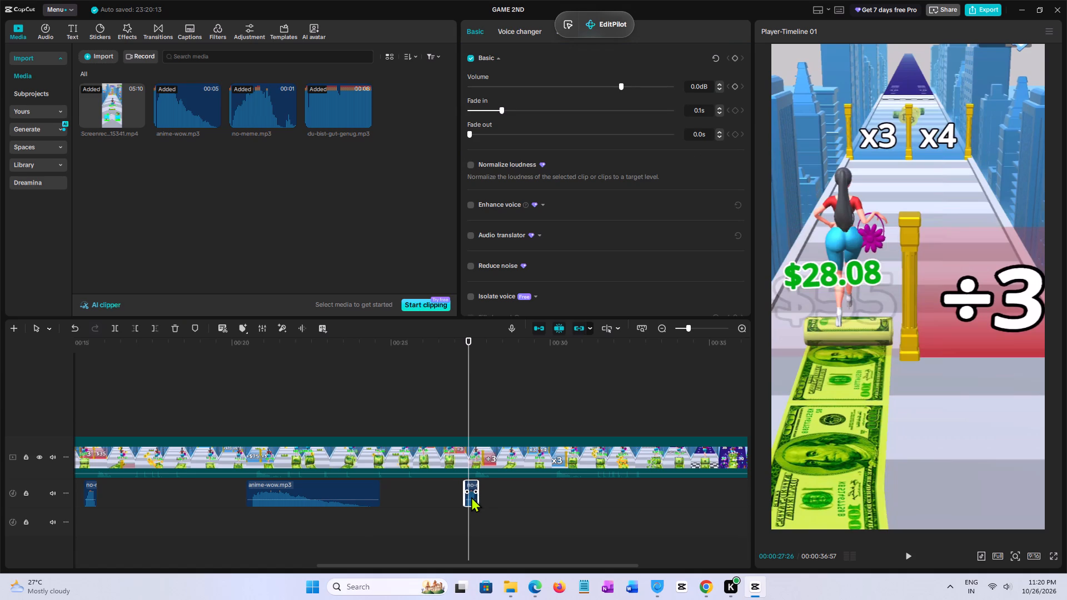
left_click(454, 399)
Play on to the x4 gate and add anime-wow.mp3 on the first audio track at about 29.7 seconds.
key("space")
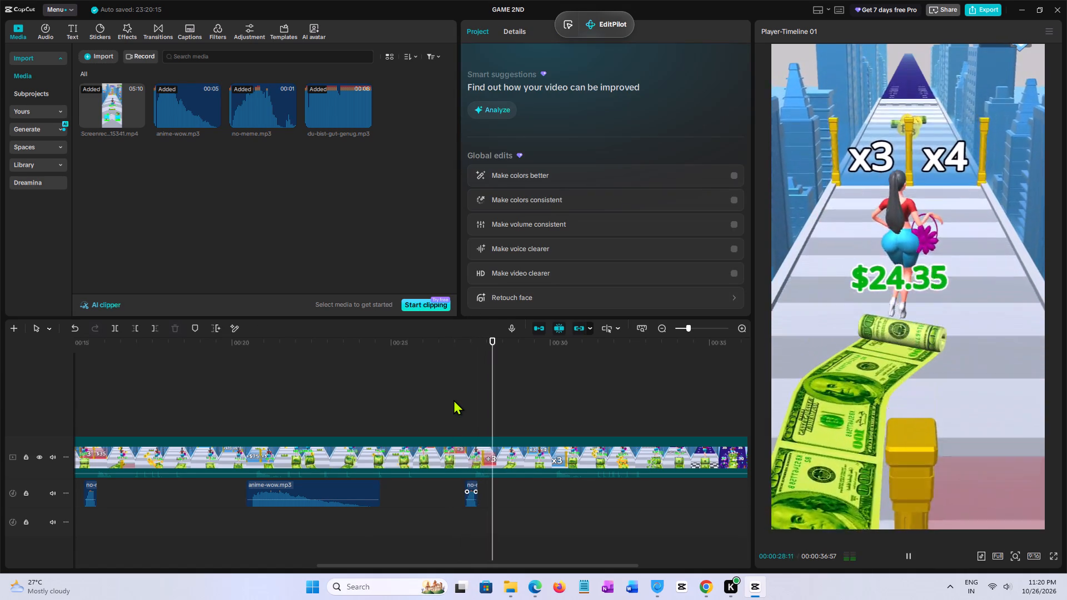
key("space")
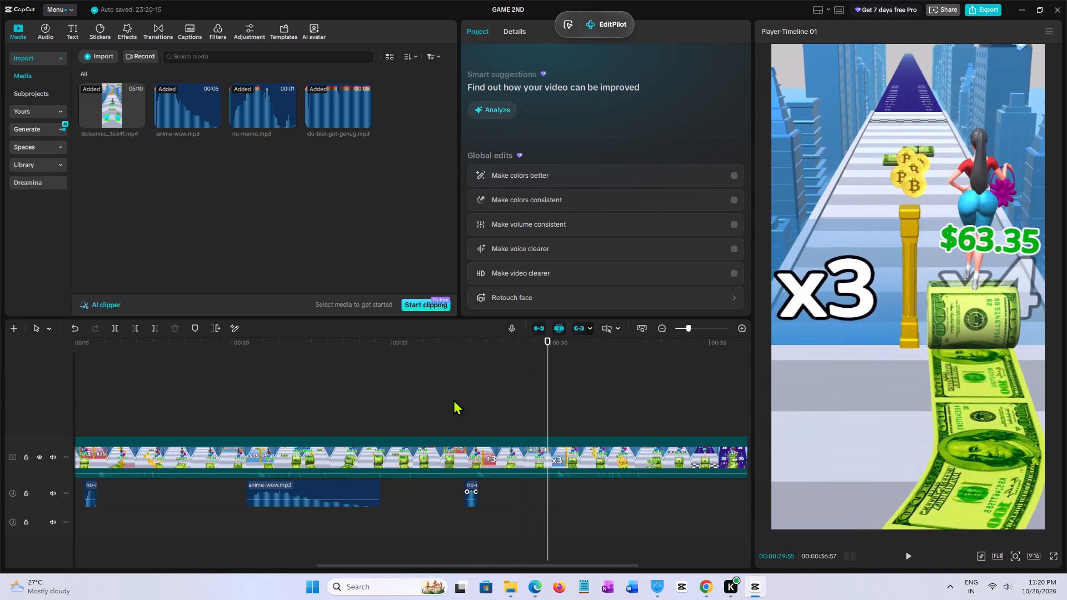
left_click(176, 122)
left_click_drag(176, 122, 186, 126)
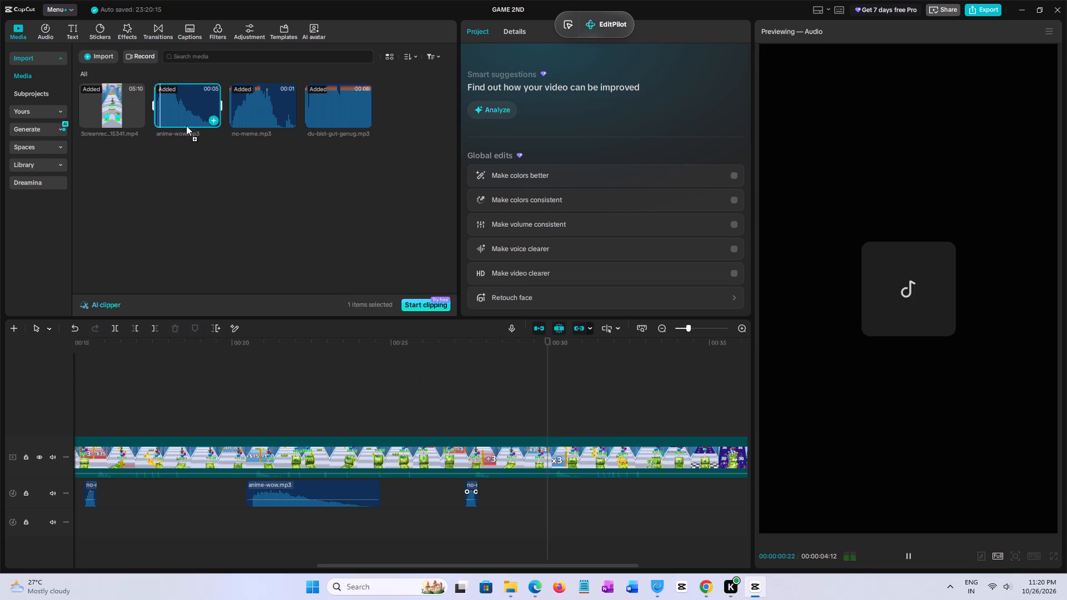
left_click_drag(186, 126, 541, 486)
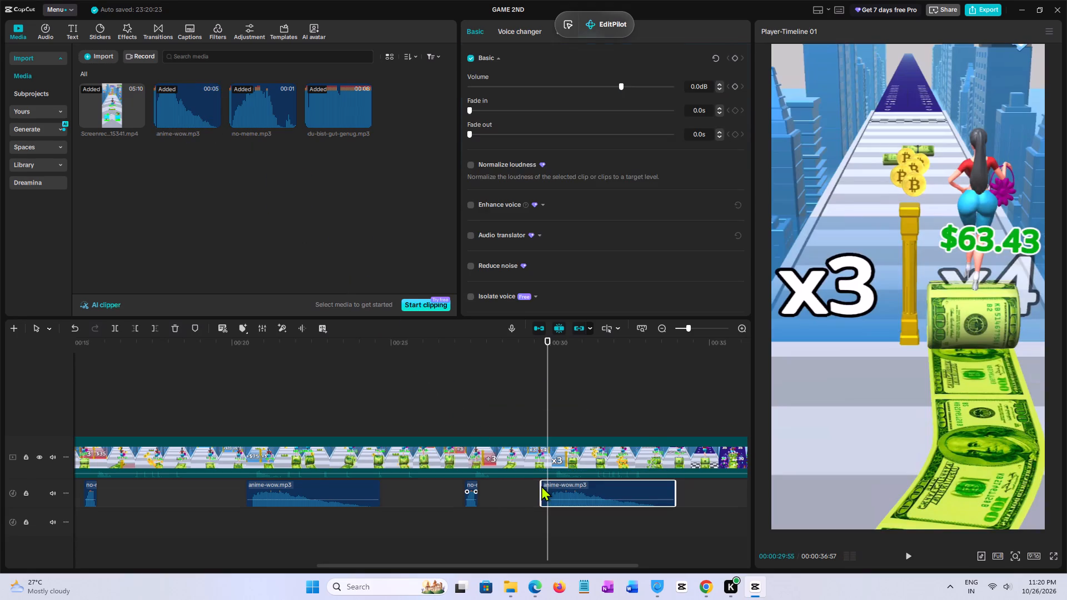
Play the run to its end, replay it to check the sound effects, and return to the start of the timeline.
key("space")
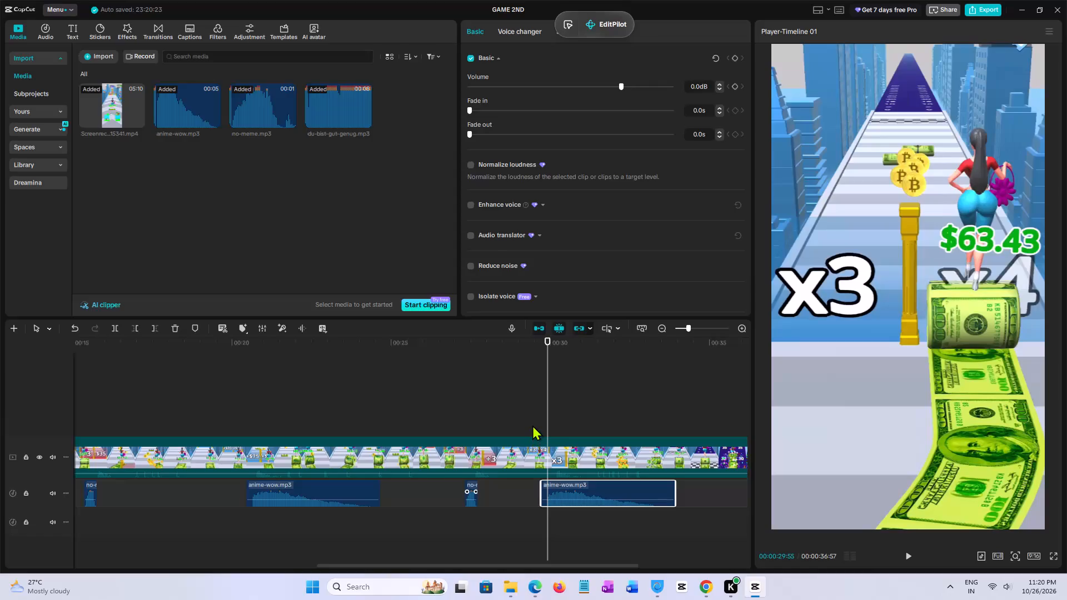
left_click(536, 420)
key("space")
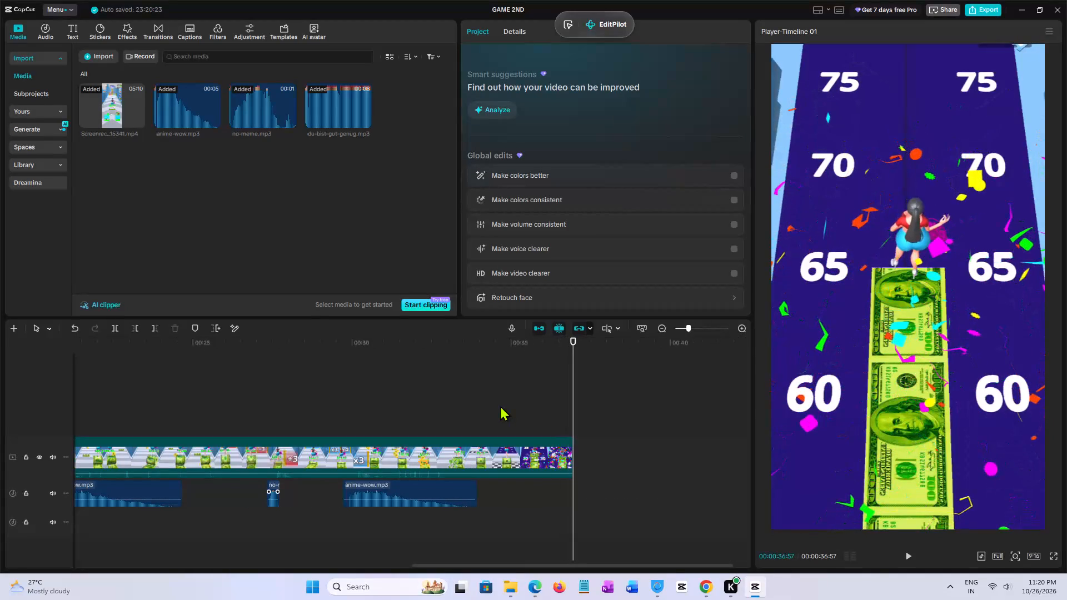
key("space")
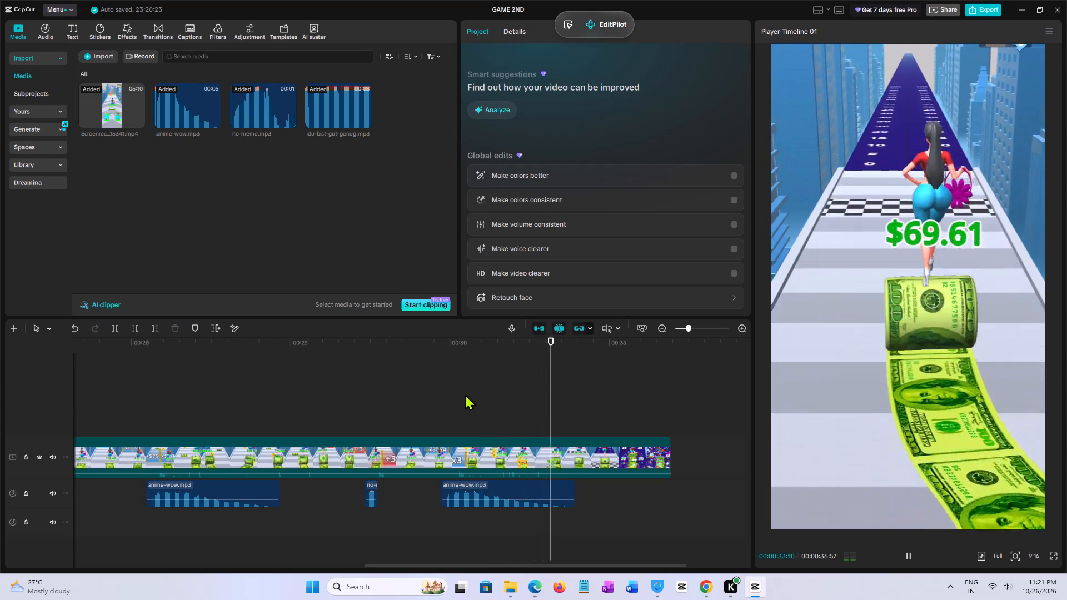
left_click(221, 397)
left_click_drag(220, 397, 136, 398)
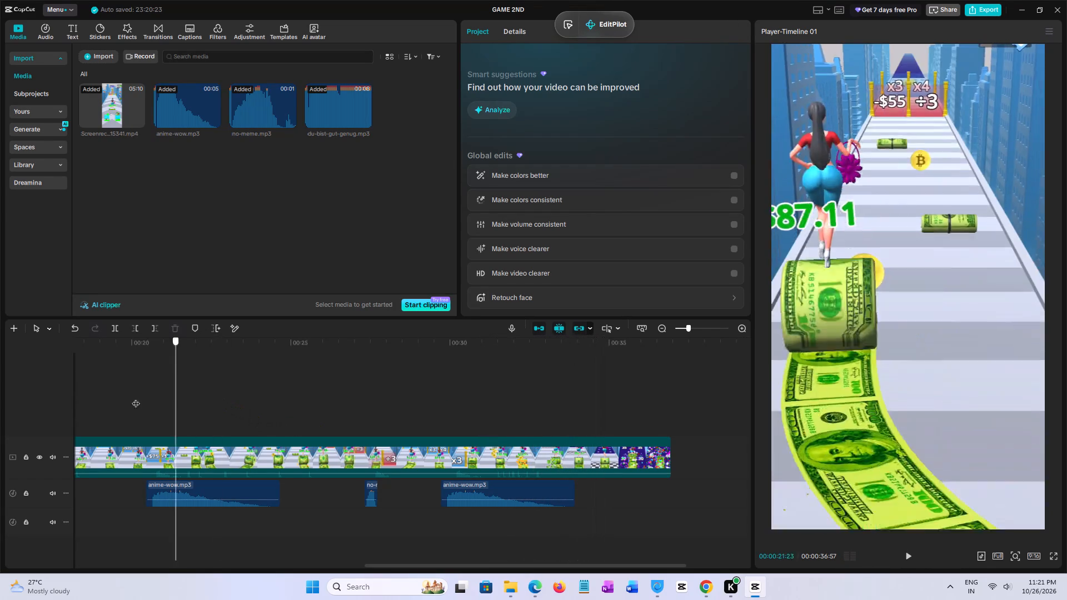
left_click_drag(136, 398, 27, 382)
Select the game recording clip, search the video effects for RUN and browse the results.
left_click(191, 447)
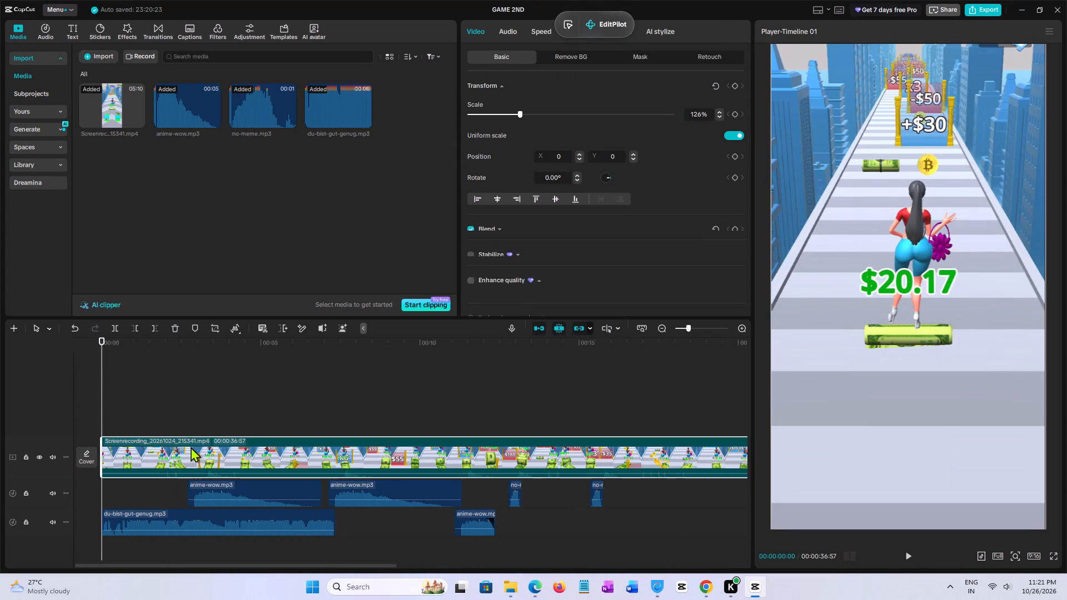
left_click(122, 32)
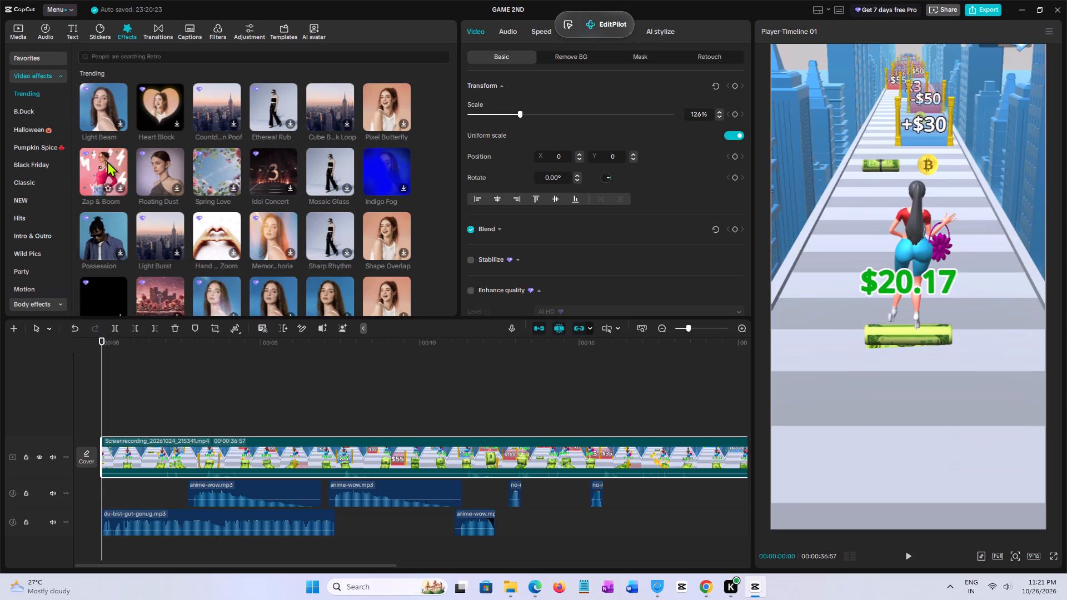
left_click(122, 59)
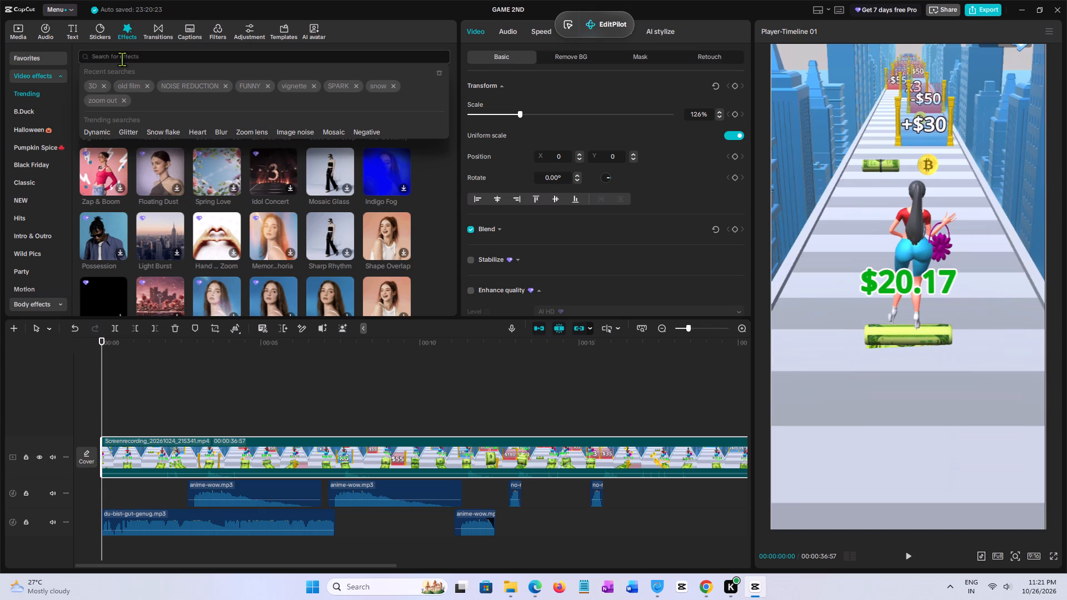
key("r")
key("u")
key("n")
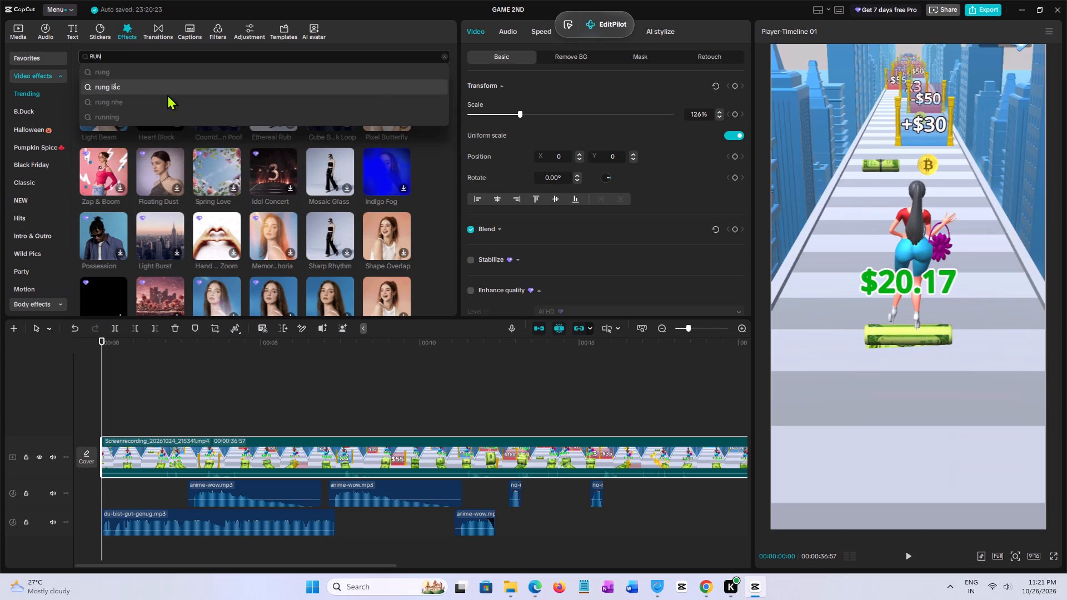
key("Return")
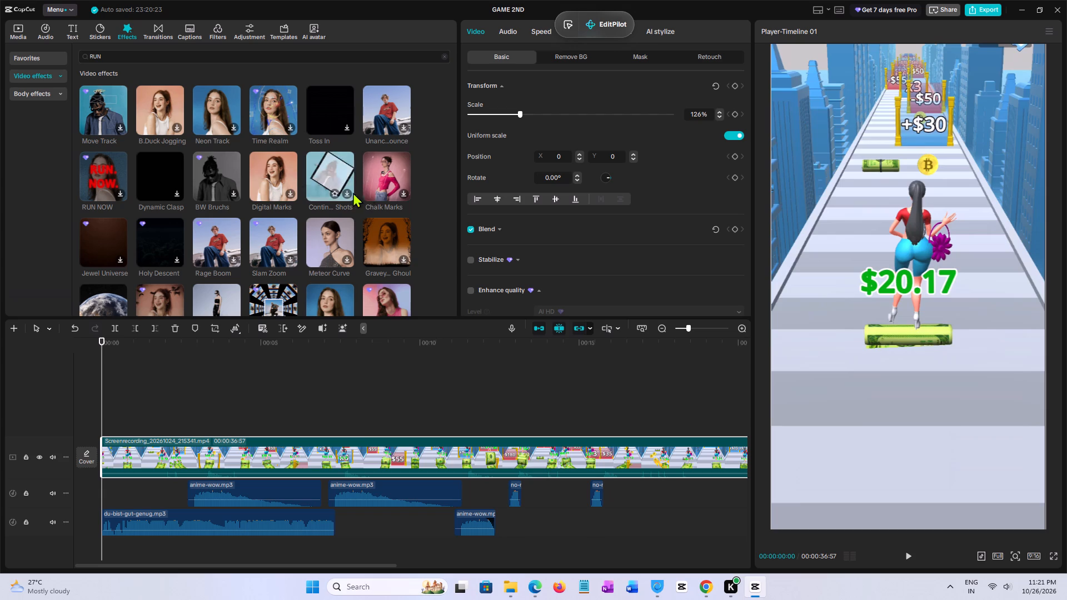
scroll(285, 218, "down", 1)
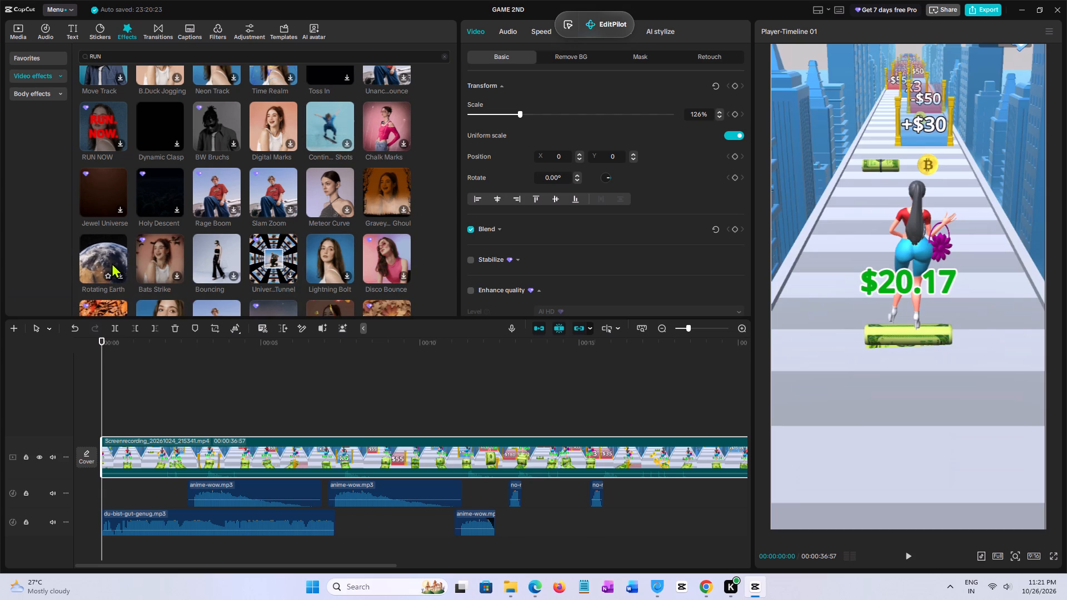
scroll(133, 259, "up", 1)
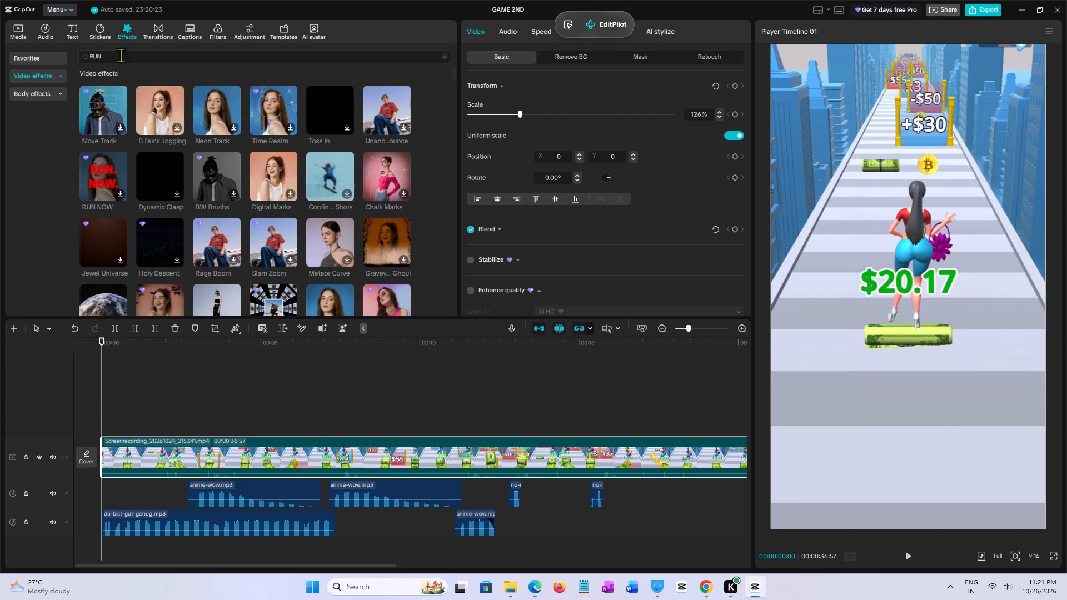
Search the video effects for FAST and add Speed Dash above the game recording at about 0.5 seconds.
left_click(121, 55)
left_click_drag(122, 55, 95, 59)
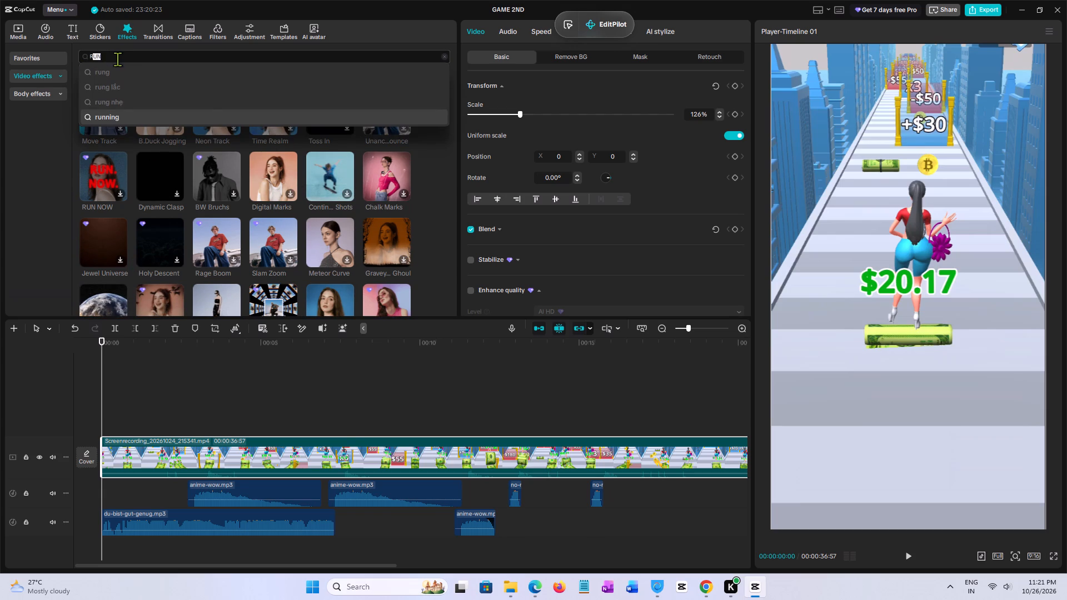
key("BackSpace")
key("BackSpace")
key("BackSpace")
type("FAST")
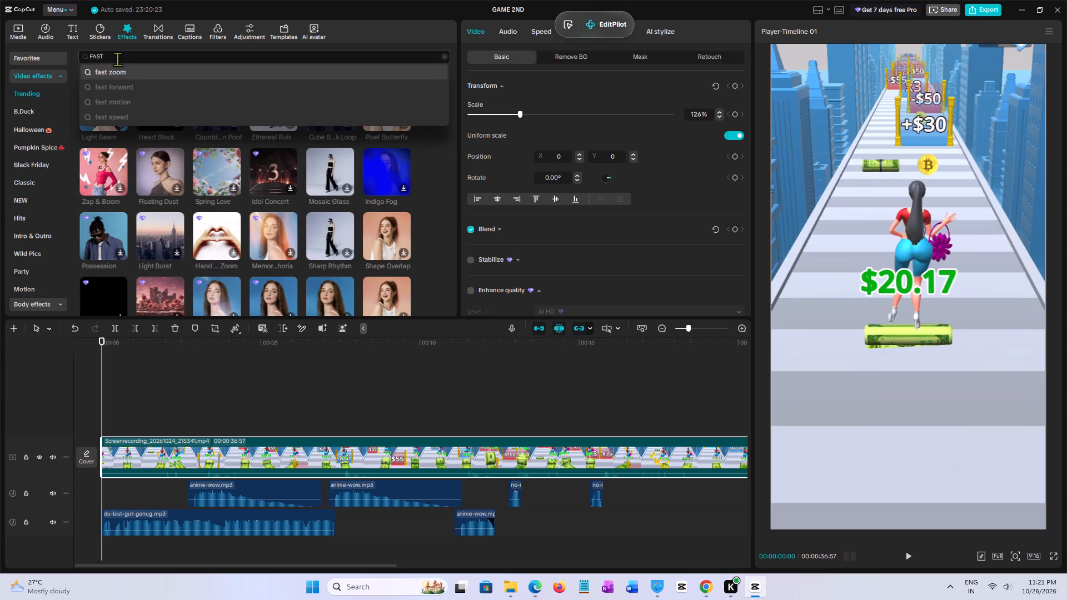
key("Return")
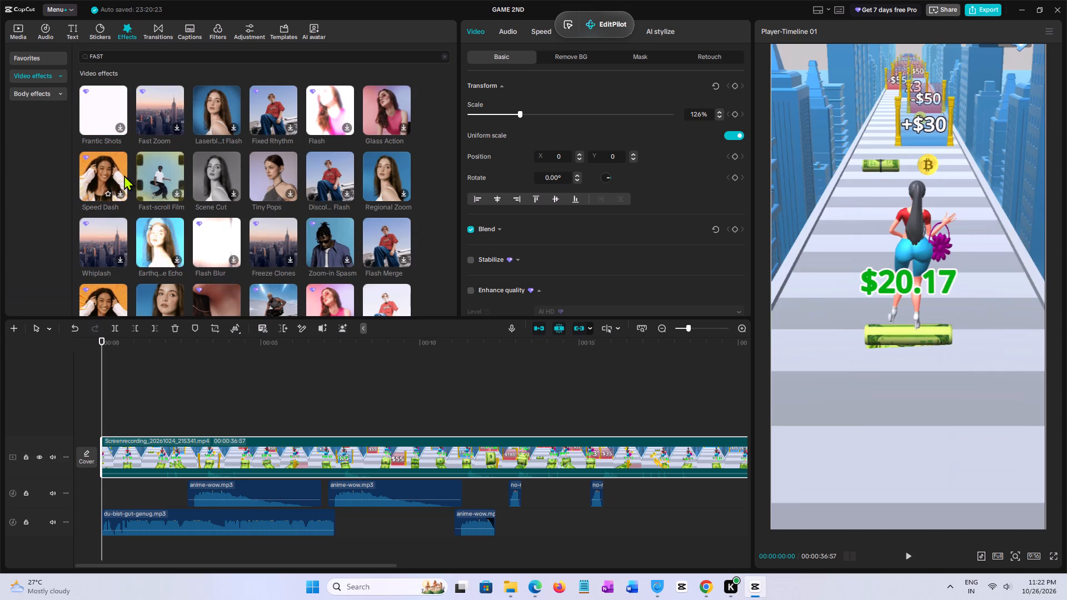
left_click(109, 173)
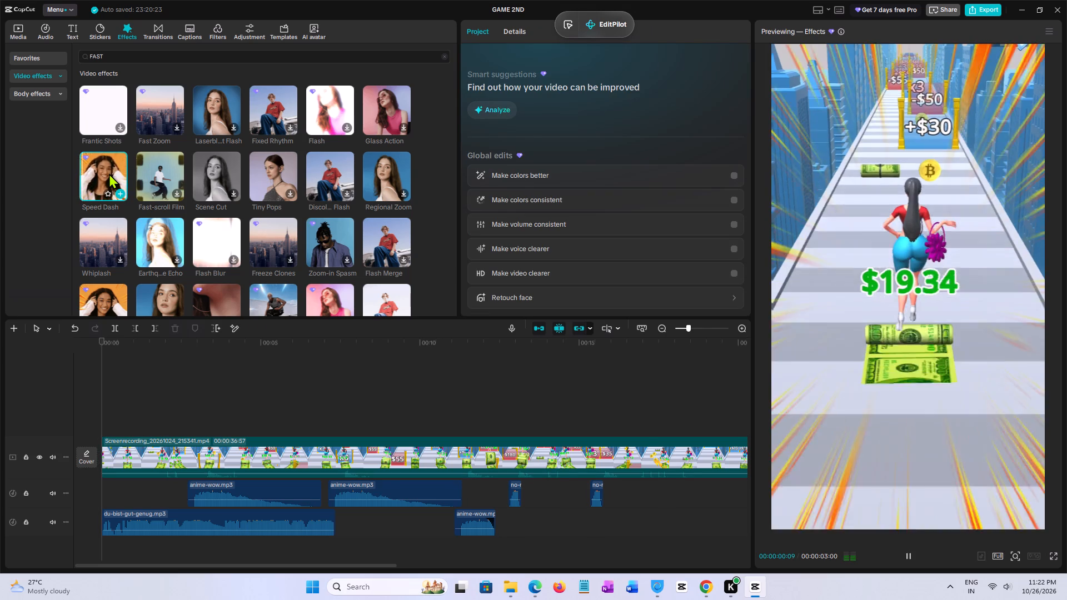
left_click_drag(104, 173, 104, 181)
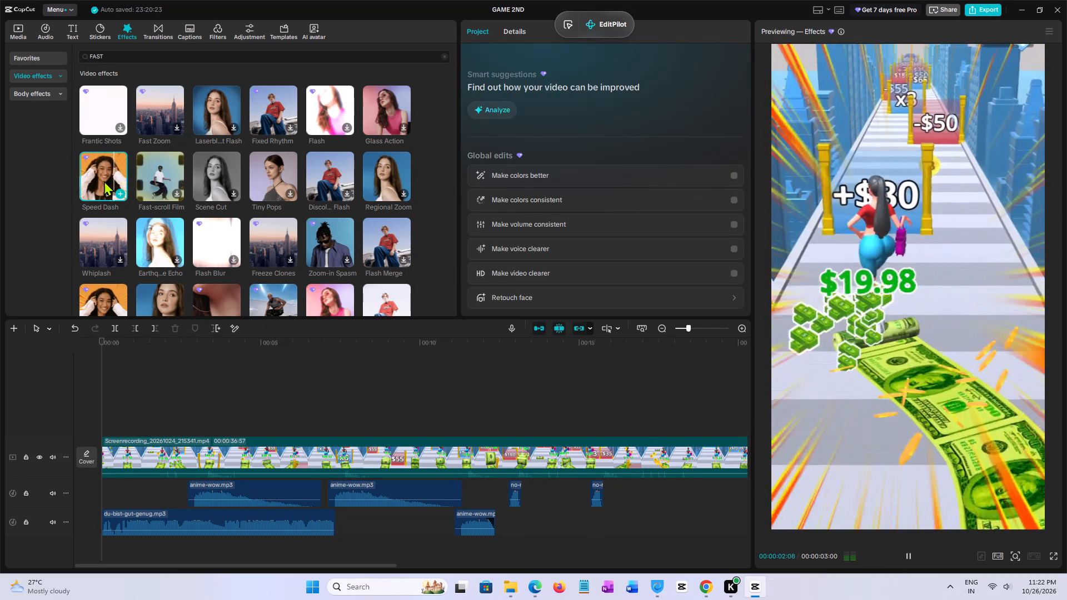
left_click_drag(104, 181, 119, 421)
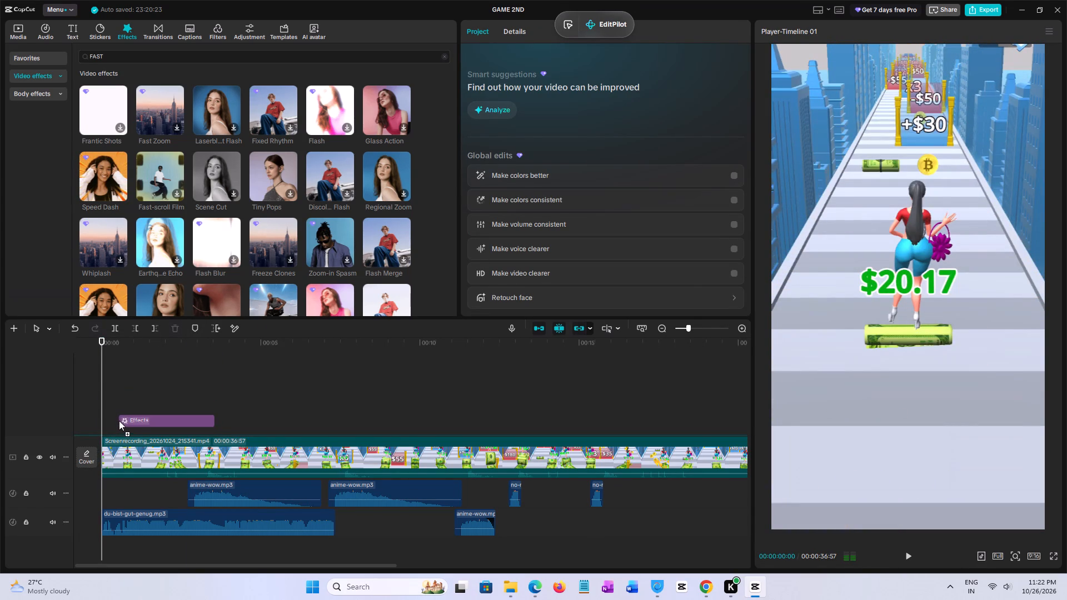
left_click_drag(119, 421, 119, 419)
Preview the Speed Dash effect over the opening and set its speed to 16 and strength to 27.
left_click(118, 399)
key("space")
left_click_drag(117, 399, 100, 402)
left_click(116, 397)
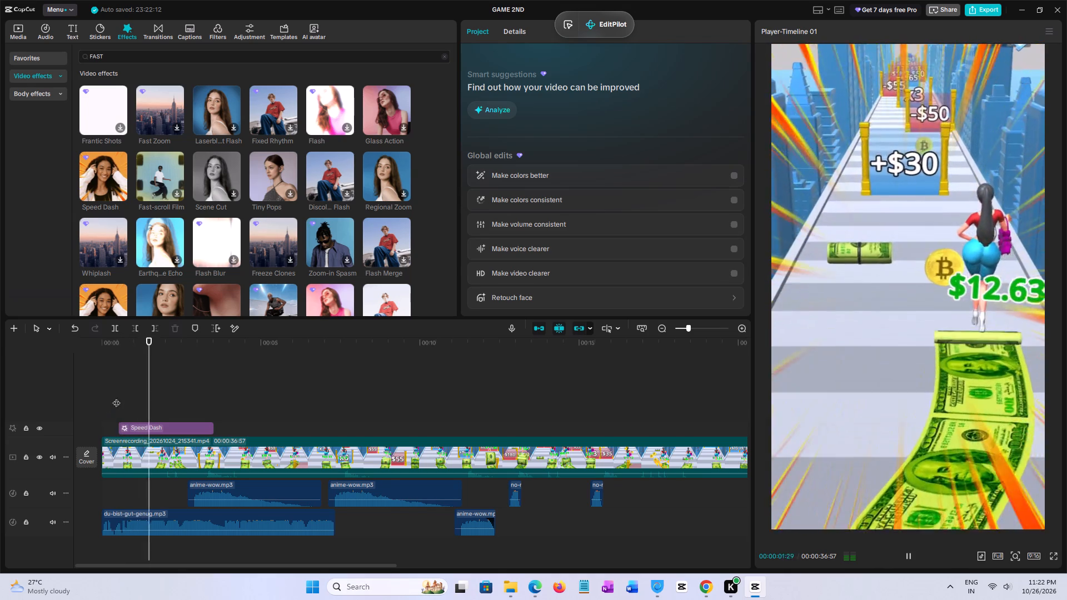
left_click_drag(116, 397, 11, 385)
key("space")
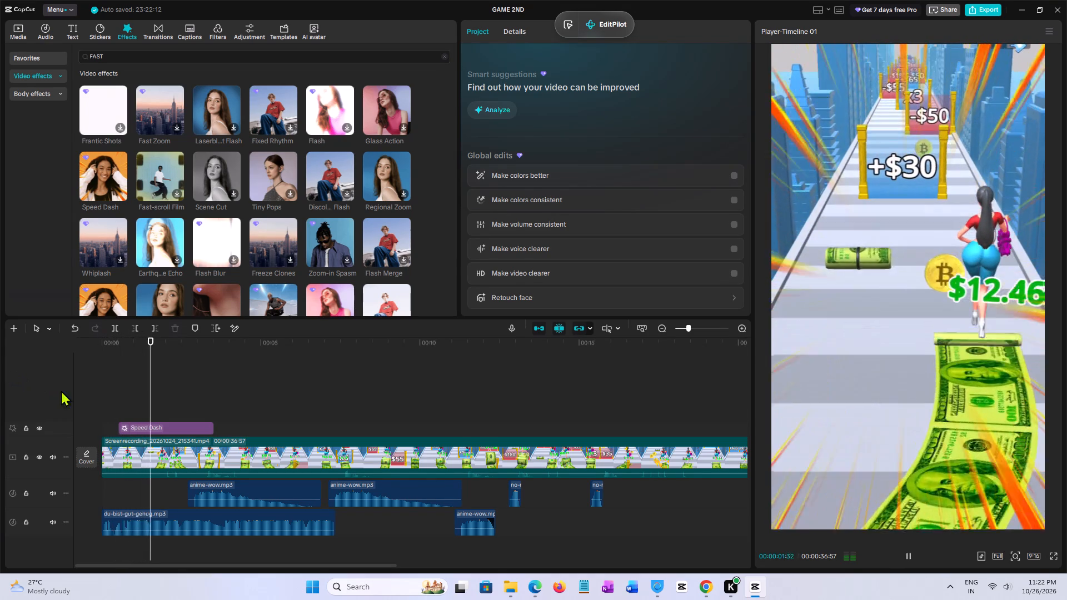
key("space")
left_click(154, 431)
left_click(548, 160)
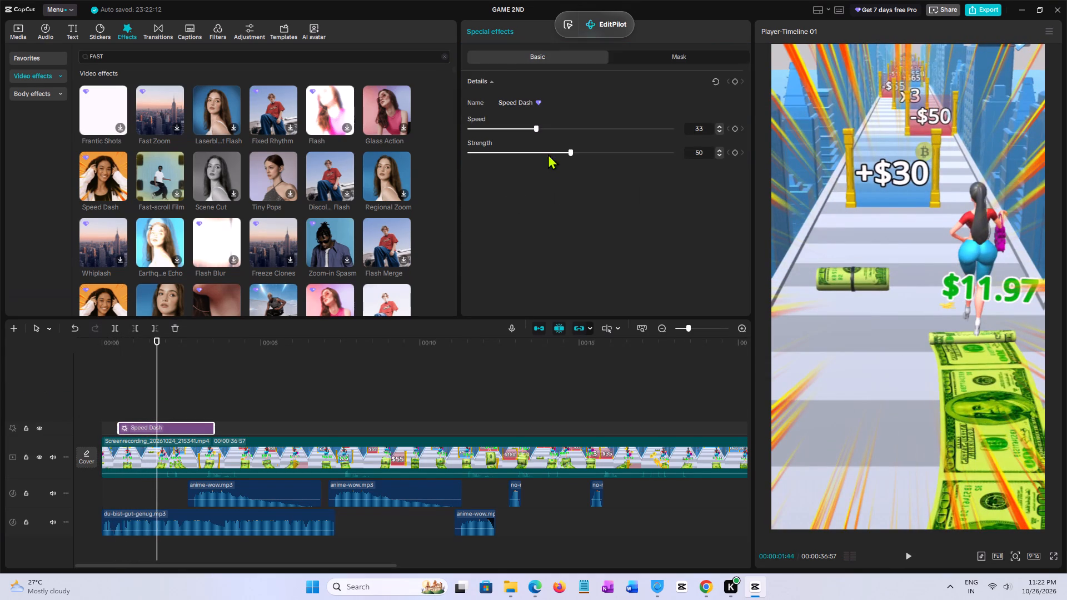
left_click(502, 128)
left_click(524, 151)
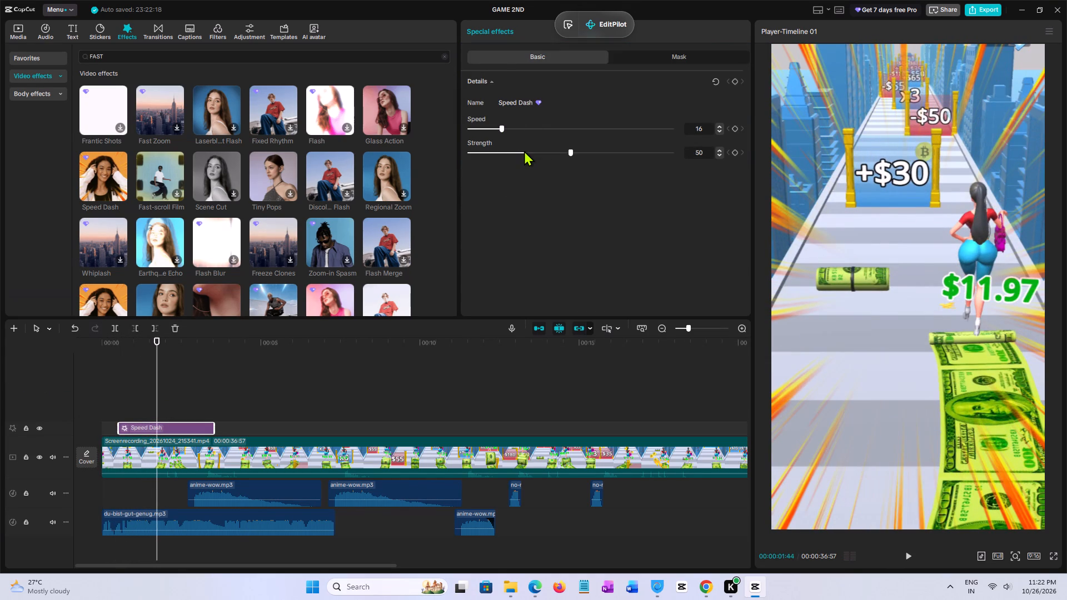
Replay the opening with the Speed Dash effect and set its speed to 7 and strength to 13.
key("space")
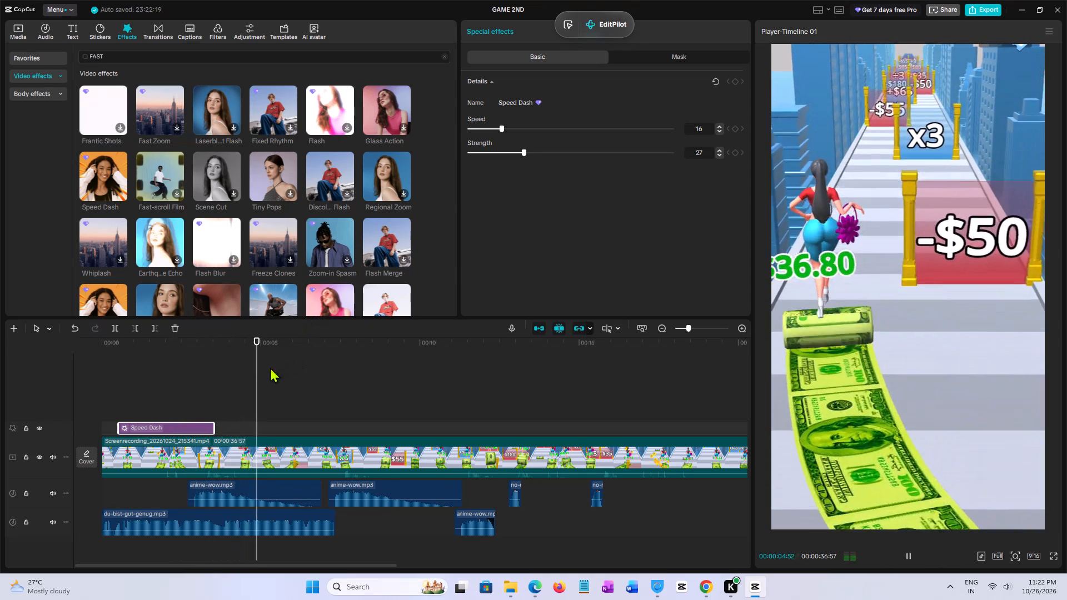
key("space")
left_click(116, 382)
left_click_drag(116, 382, 0, 379)
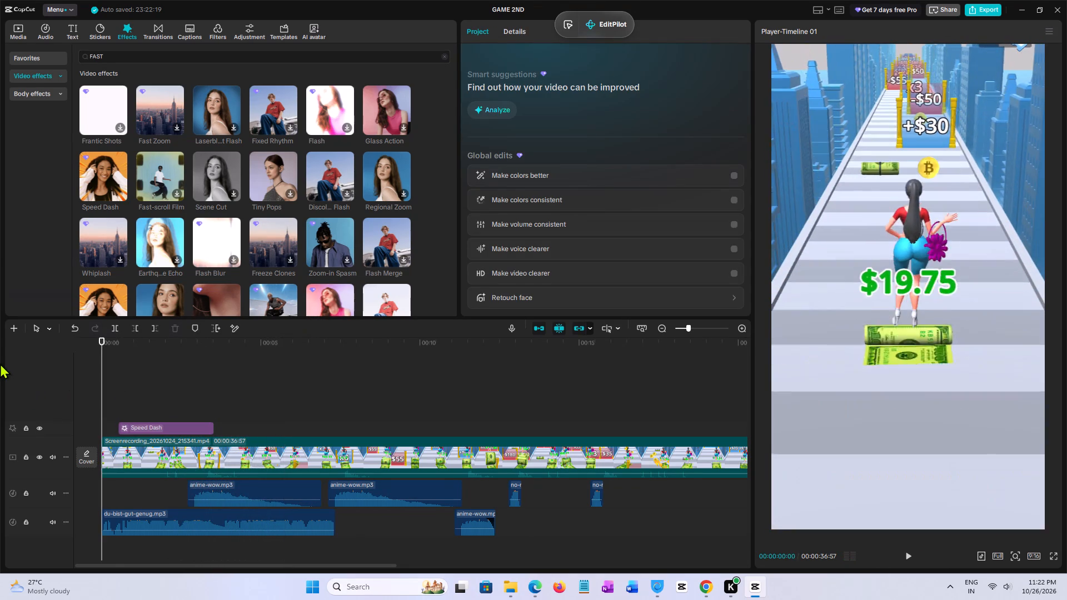
key("space")
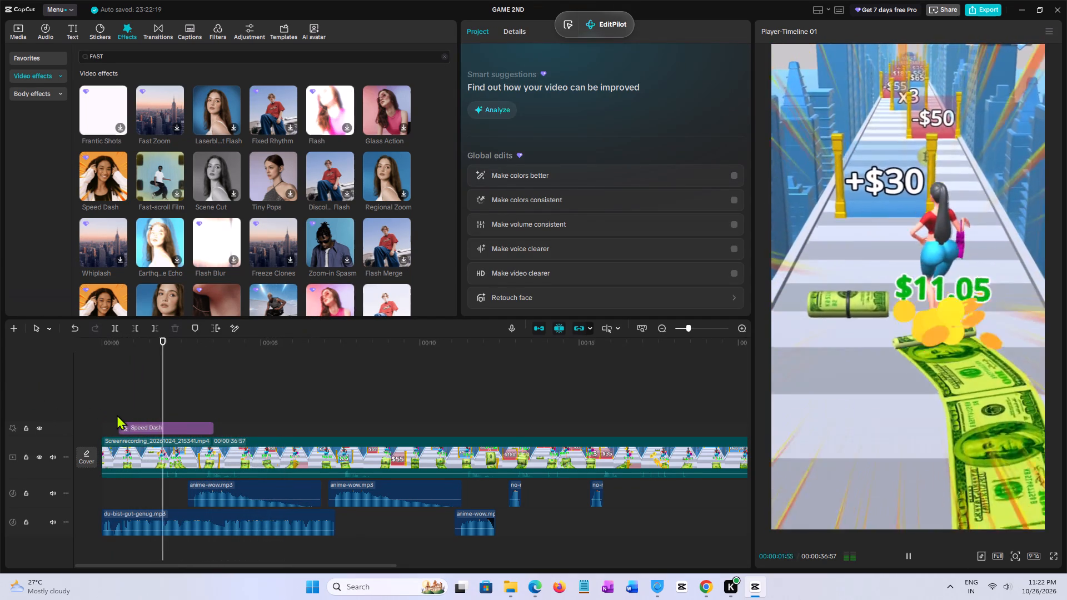
key("space")
left_click(155, 429)
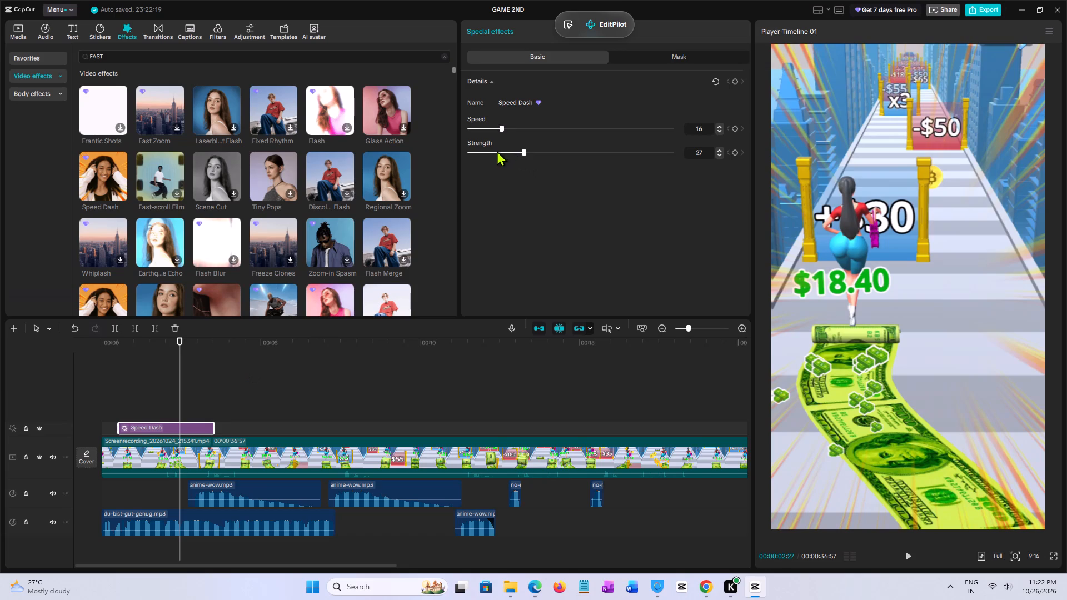
left_click(496, 151)
left_click(483, 128)
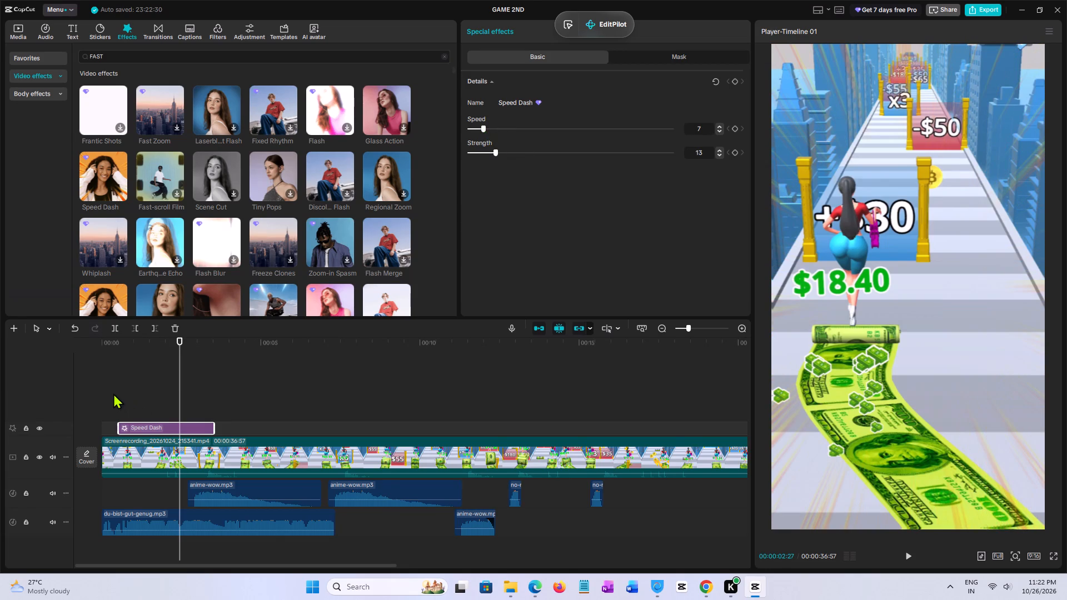
Replay the opening with the Speed Dash effect and delete the effect from above the game recording.
left_click(128, 393)
left_click_drag(128, 393, 42, 390)
key("space")
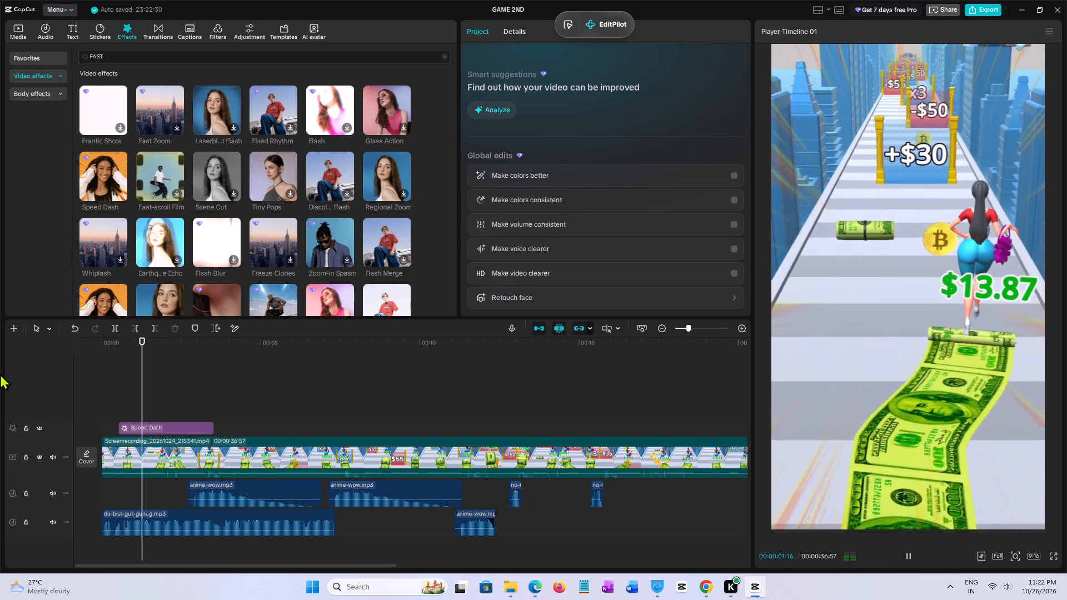
key("space")
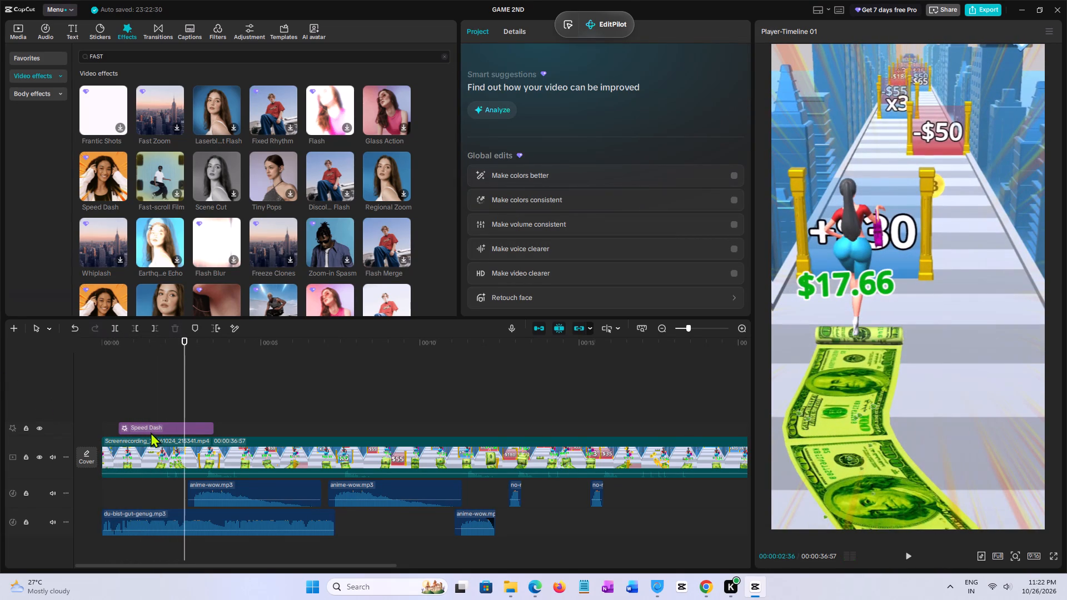
left_click(149, 429)
left_click(173, 332)
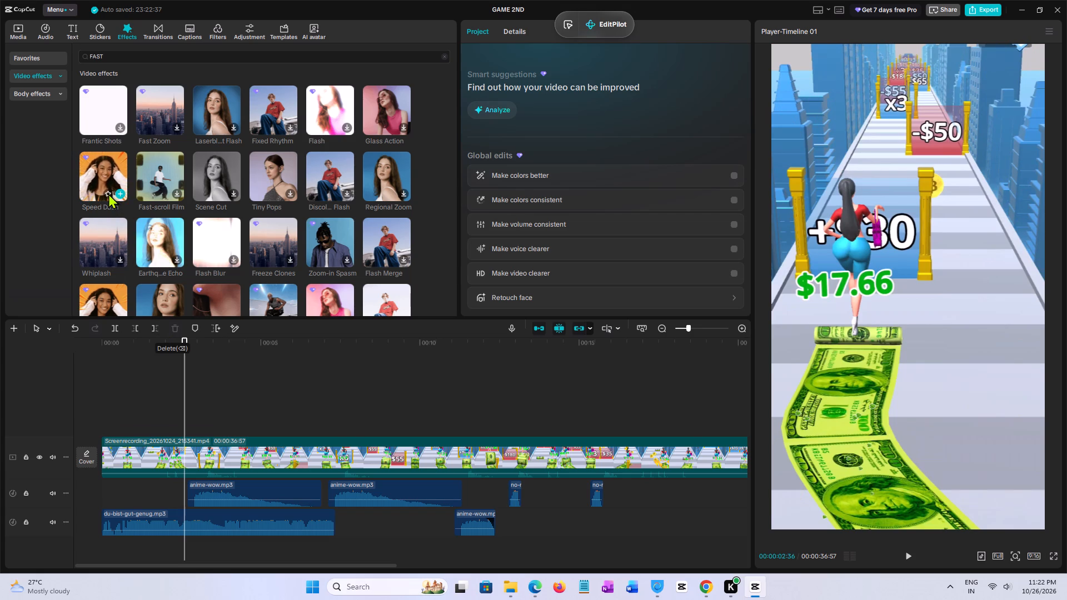
Preview Zoom-in Spasm, the discolored flash effect, Scene Cut and the second Speed Dash among the FAST effects and browse further results.
left_click(107, 193)
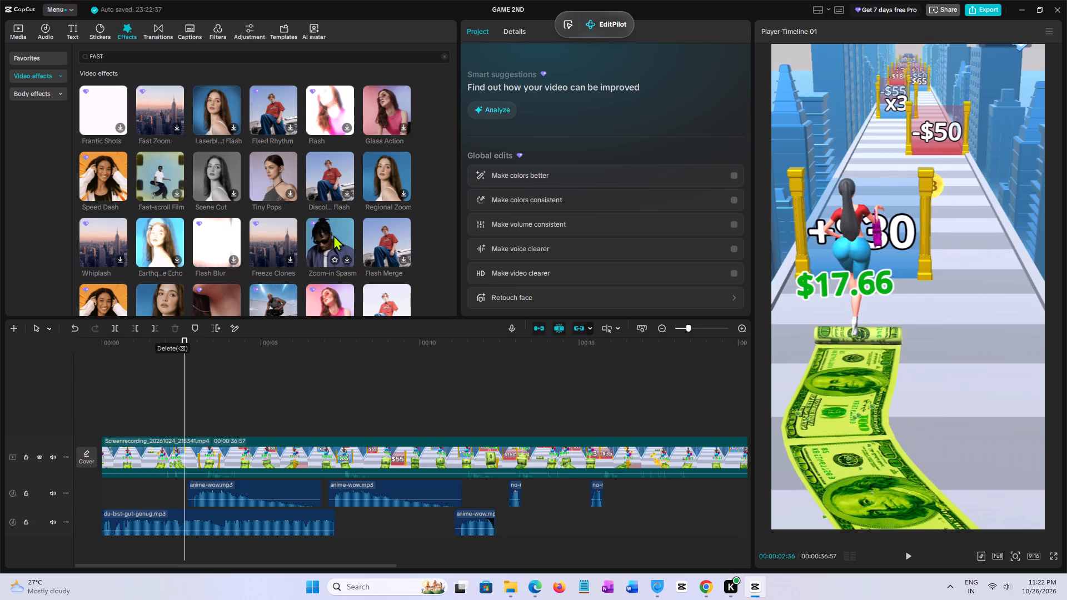
left_click(333, 235)
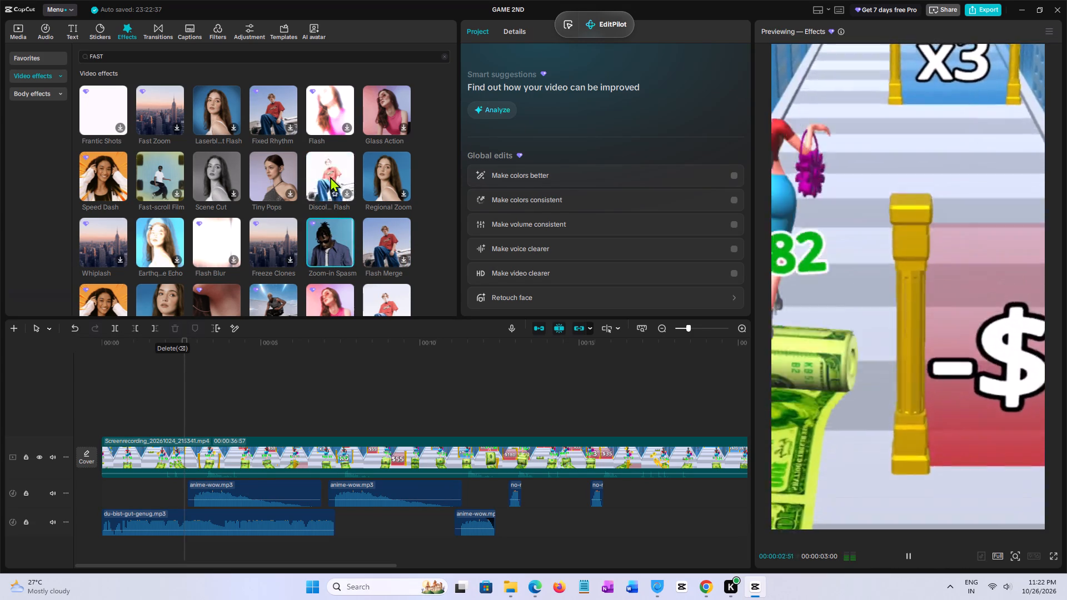
left_click(322, 171)
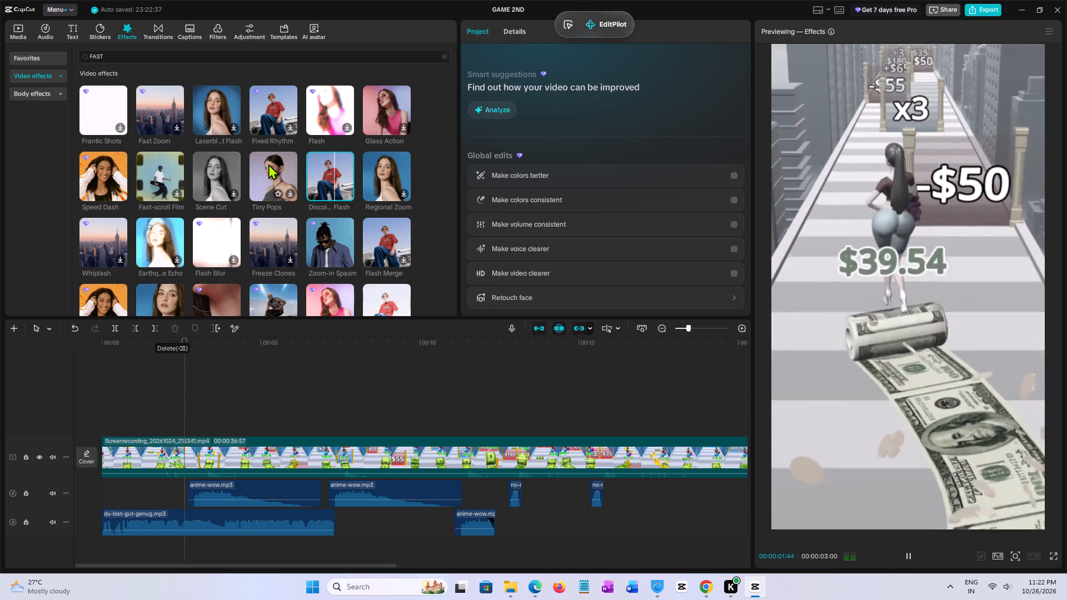
left_click(212, 166)
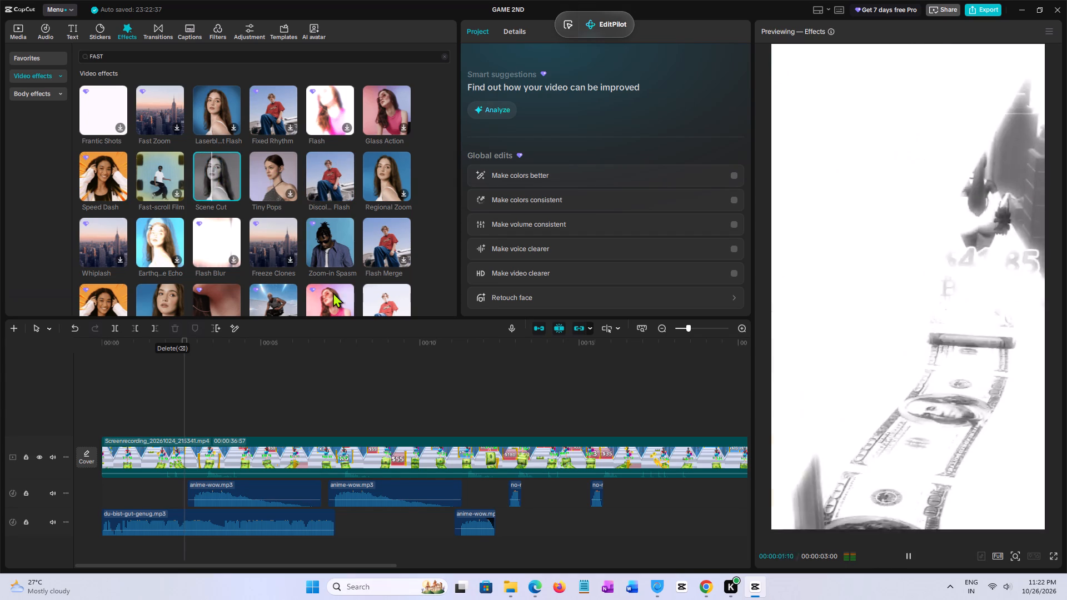
scroll(139, 202, "down", 1)
left_click(104, 256)
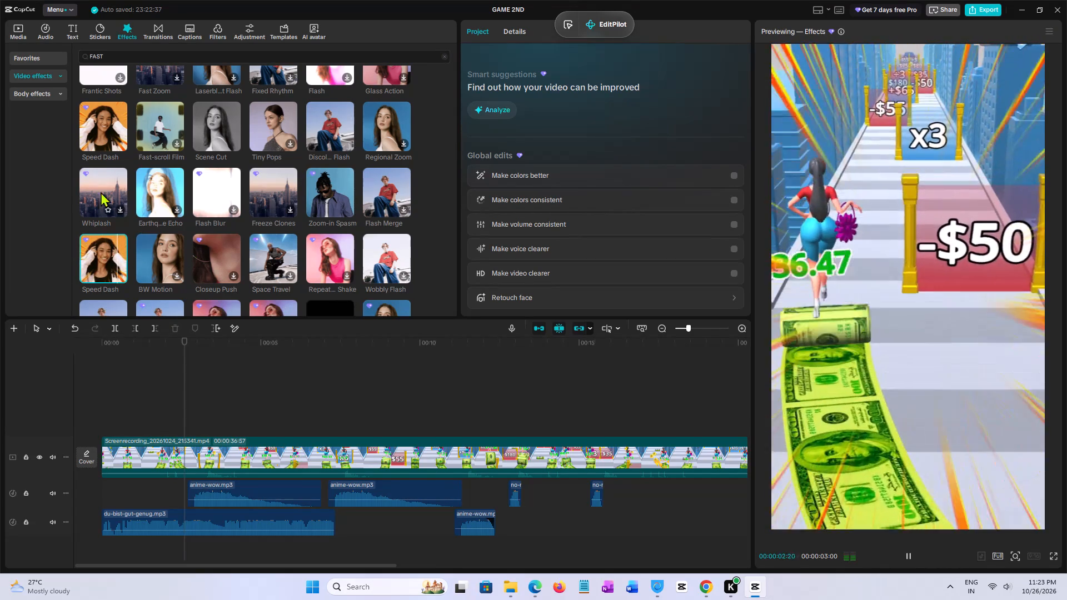
scroll(254, 197, "down", 1)
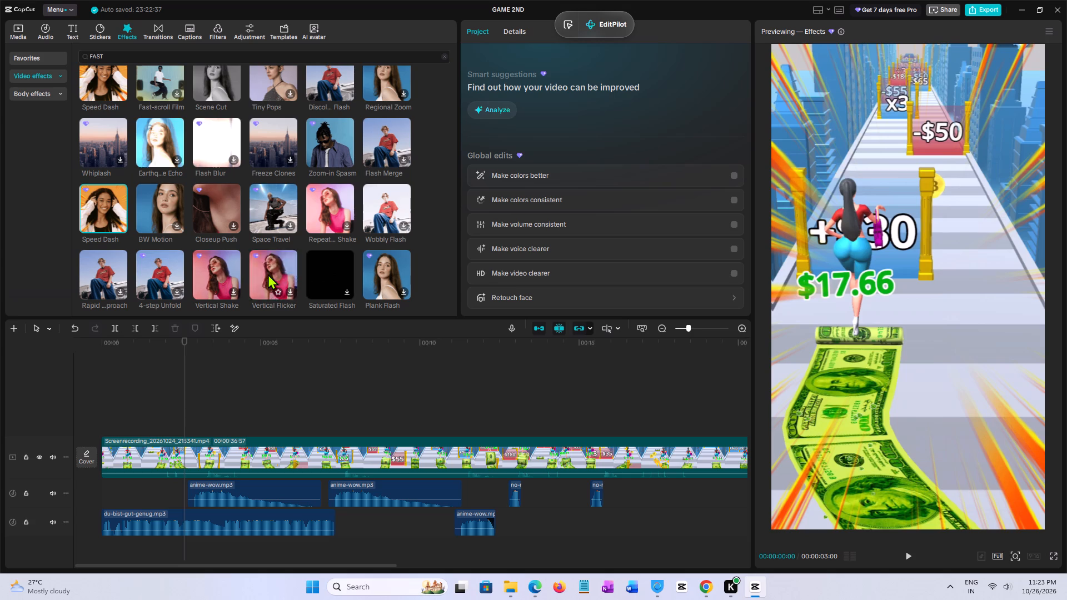
Play the edited timeline from the beginning to about 24 seconds to check the sound effects, and return to the start.
left_click(172, 388)
left_click_drag(172, 384, 57, 401)
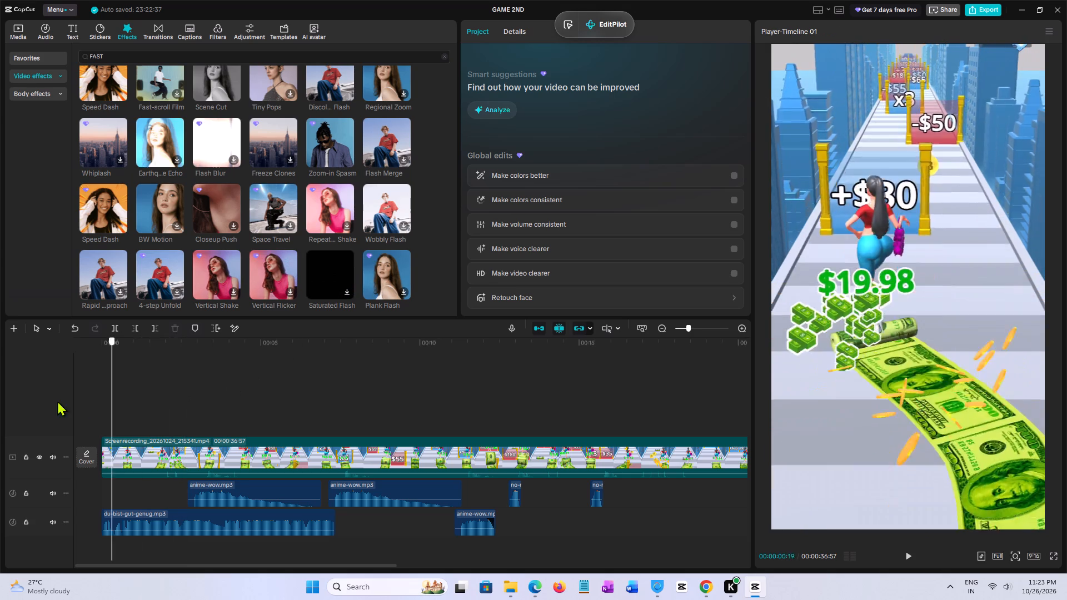
left_click_drag(57, 401, 27, 393)
key("space")
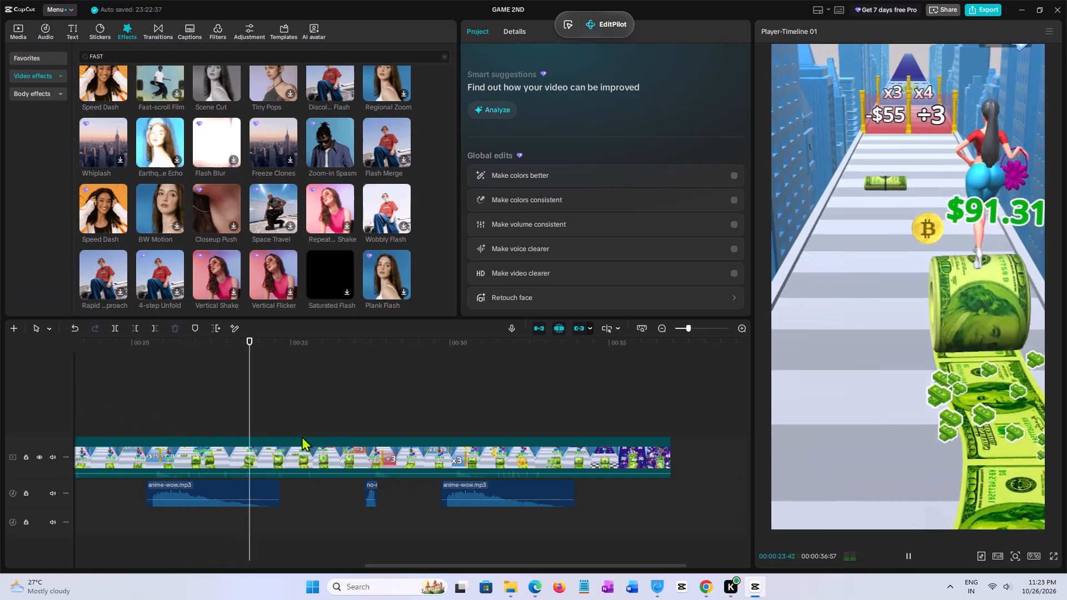
key("space")
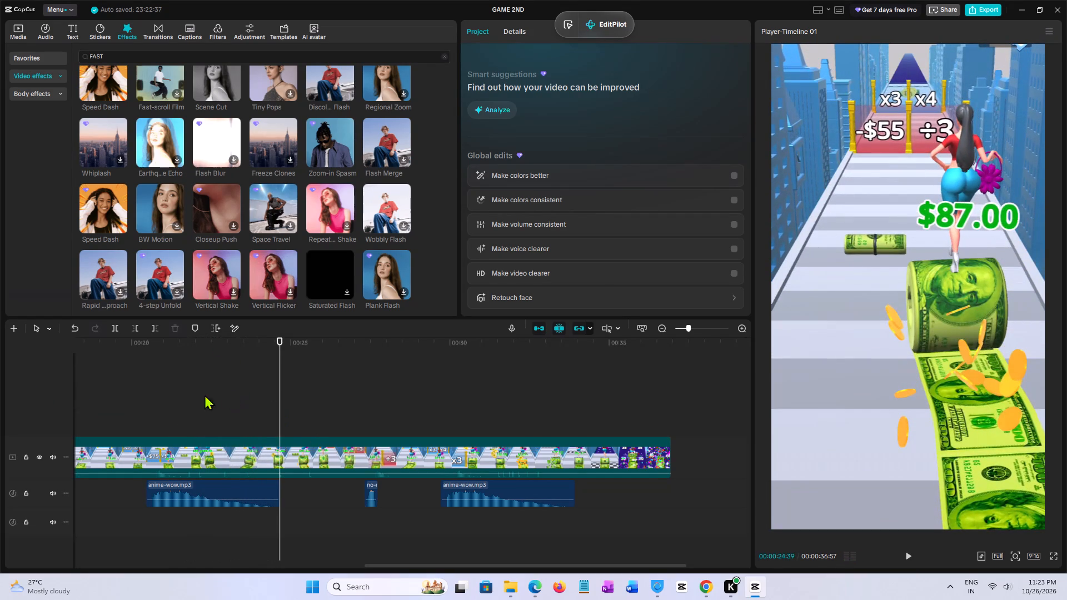
left_click(139, 355)
left_click_drag(138, 355, 0, 349)
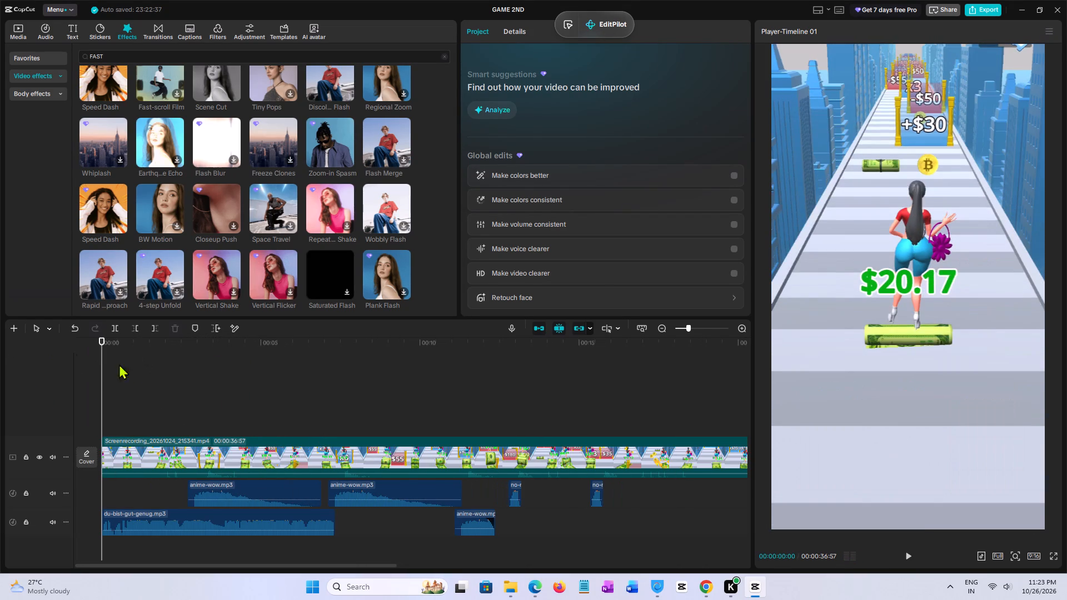
Export the timeline as GAME 1 in mp4 format at 2K and 60fps, and pause the exported video's preview.
left_click(979, 9)
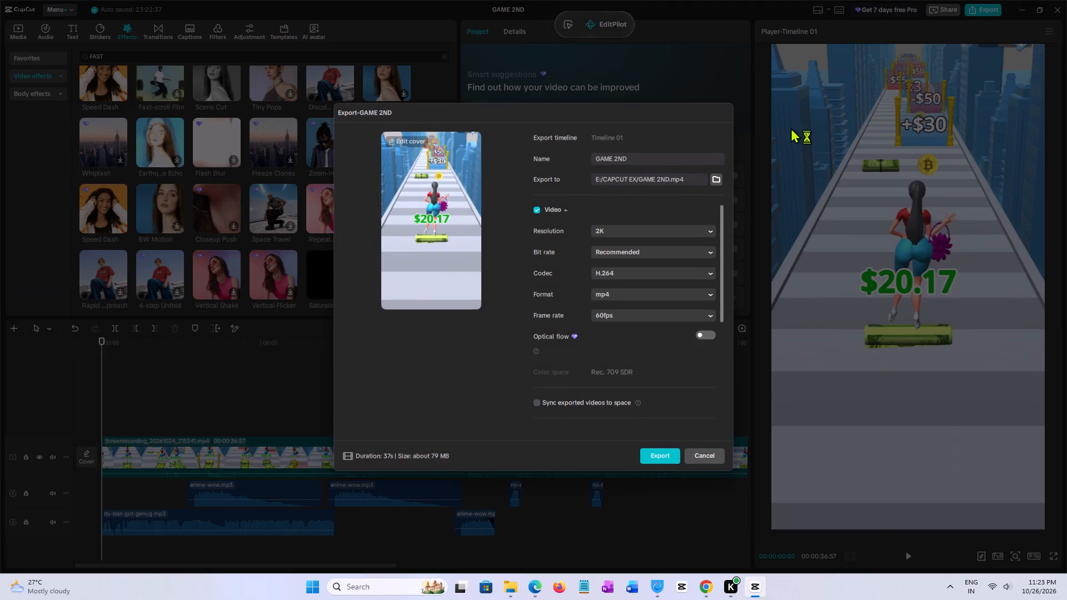
left_click(635, 158)
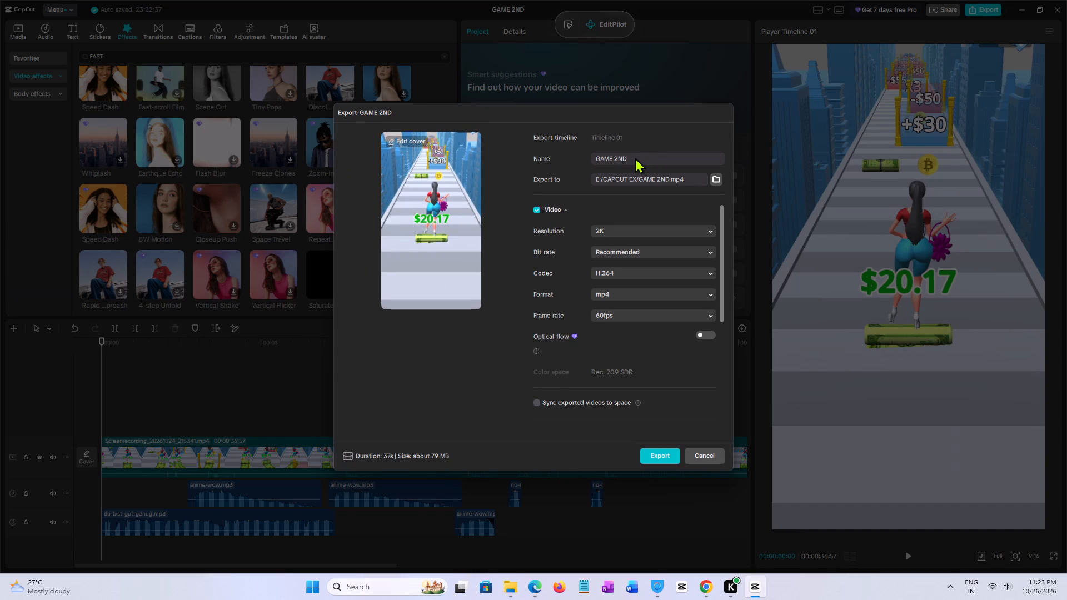
key("BackSpace")
key("BackSpace")
key("BackSpace")
key("1")
left_click(655, 456)
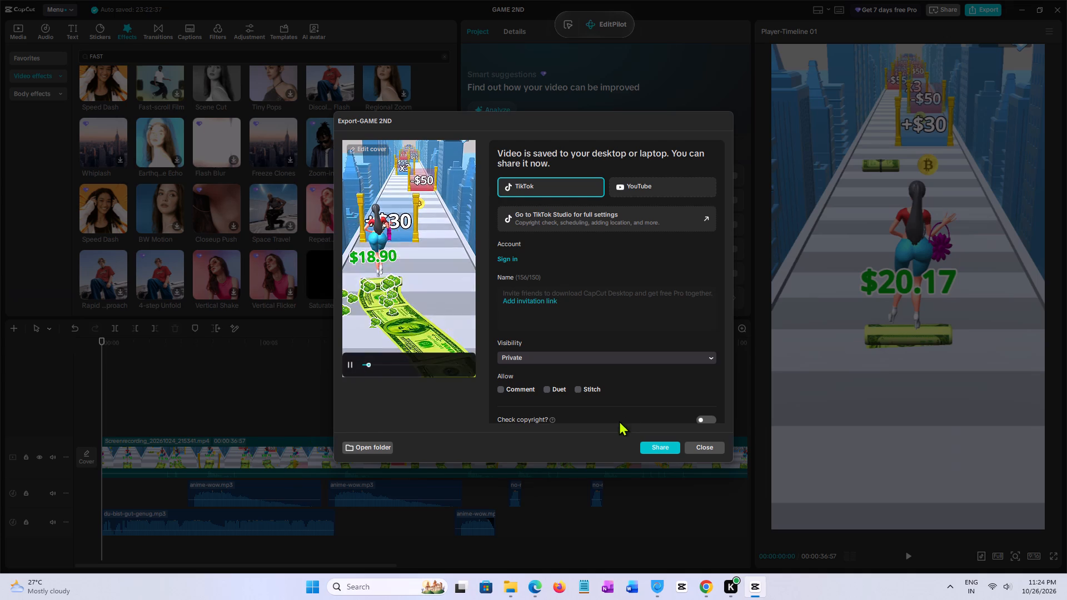
left_click(349, 363)
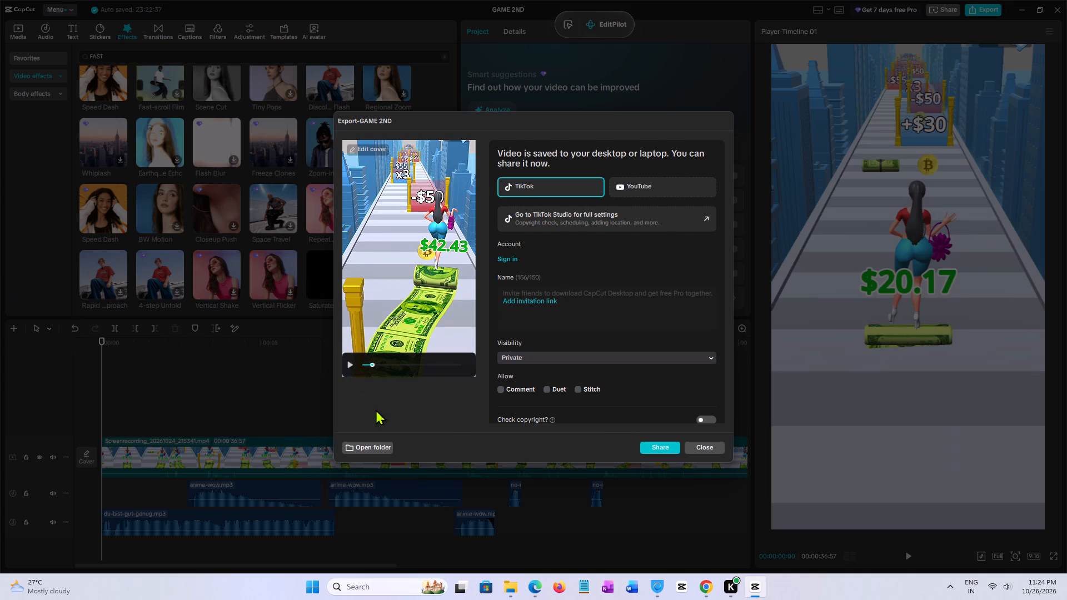